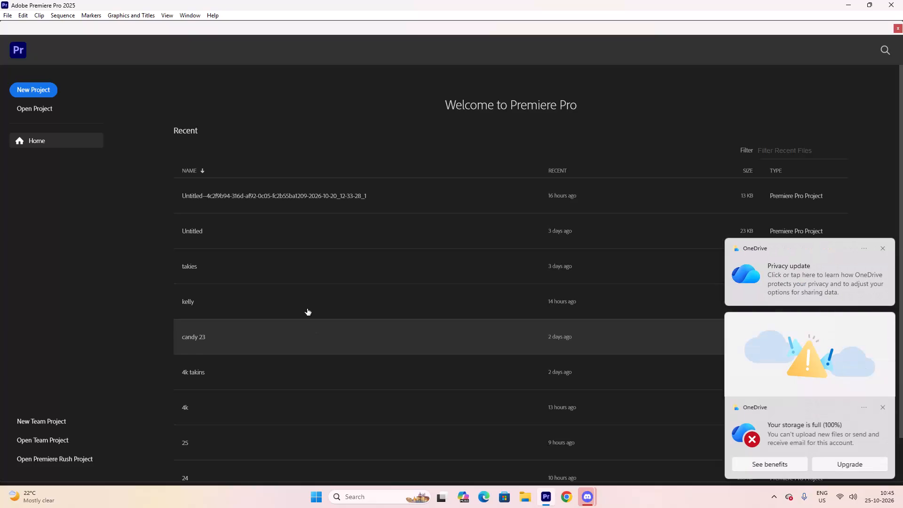
# Dismiss the two OneDrive notifications about full storage and the privacy update.
pyautogui.click(883, 409)
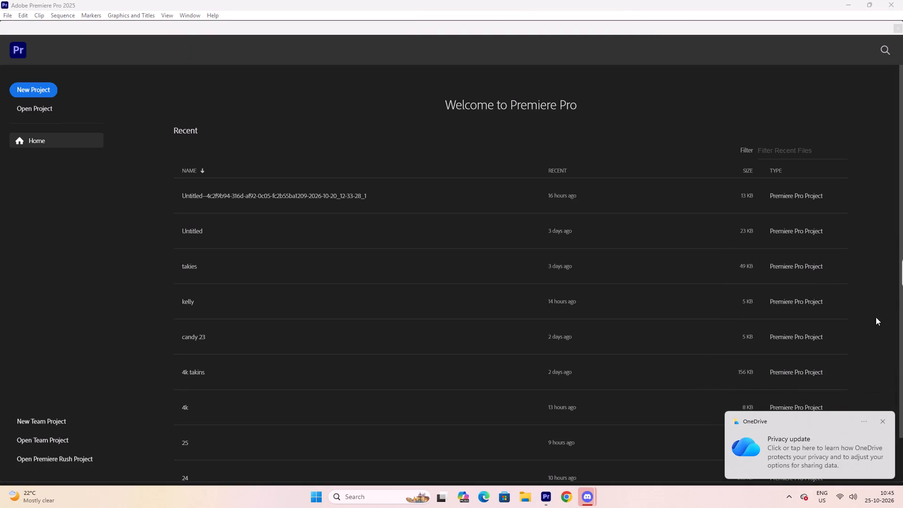
pyautogui.click(883, 418)
# Open the recent project named 25 from the list of recent Premiere Pro projects.
pyautogui.scroll(-9, 210, 201)
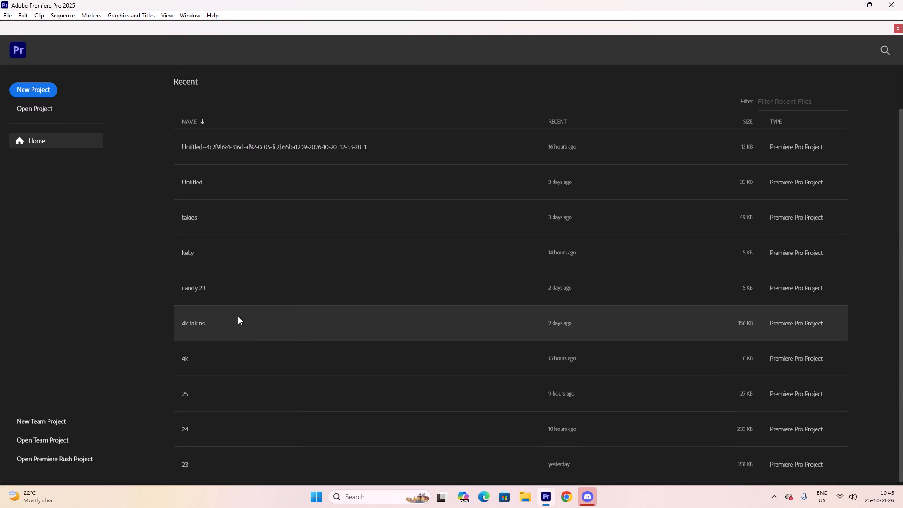
pyautogui.scroll(-3, 238, 316)
pyautogui.scroll(-6, 283, 363)
pyautogui.click(227, 392)
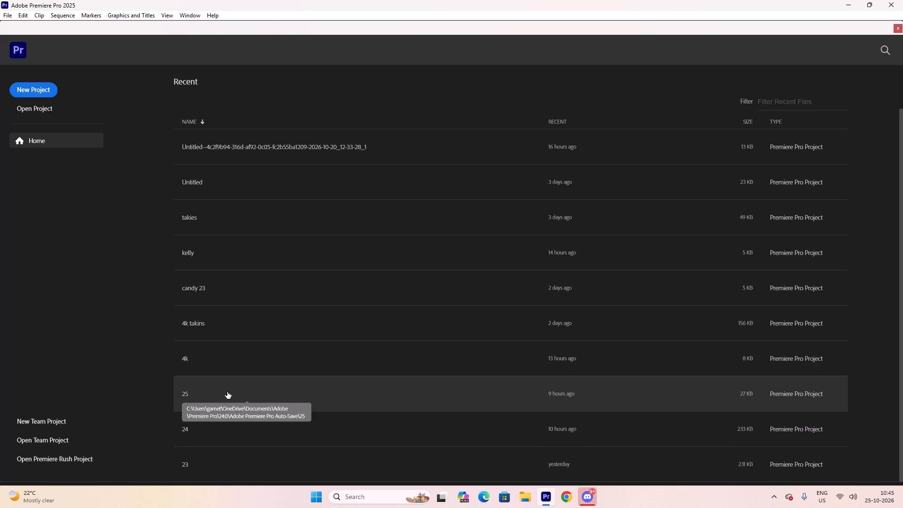
pyautogui.click(227, 392)
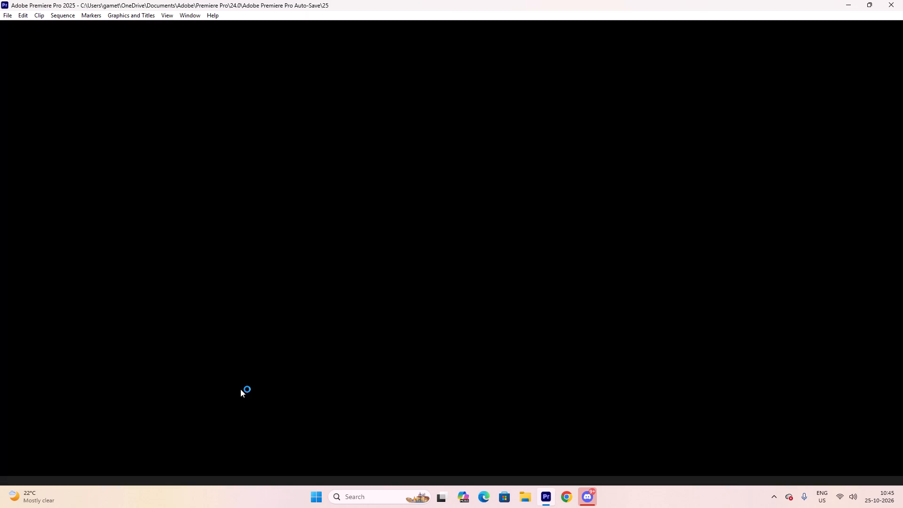
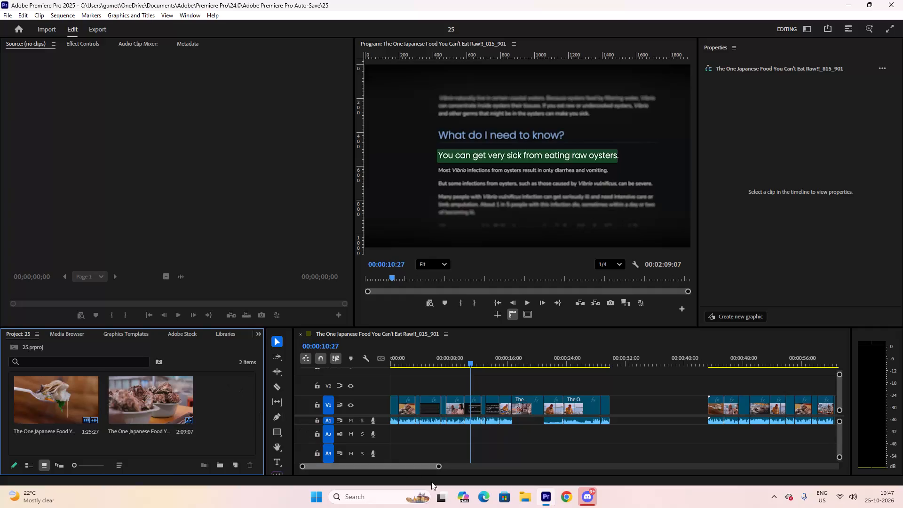
# Play the opening oyster shots from the start of the sequence and return to about 00:00:02:26.
pyautogui.scroll(-6, 540, 431)
pyautogui.scroll(12, 528, 391)
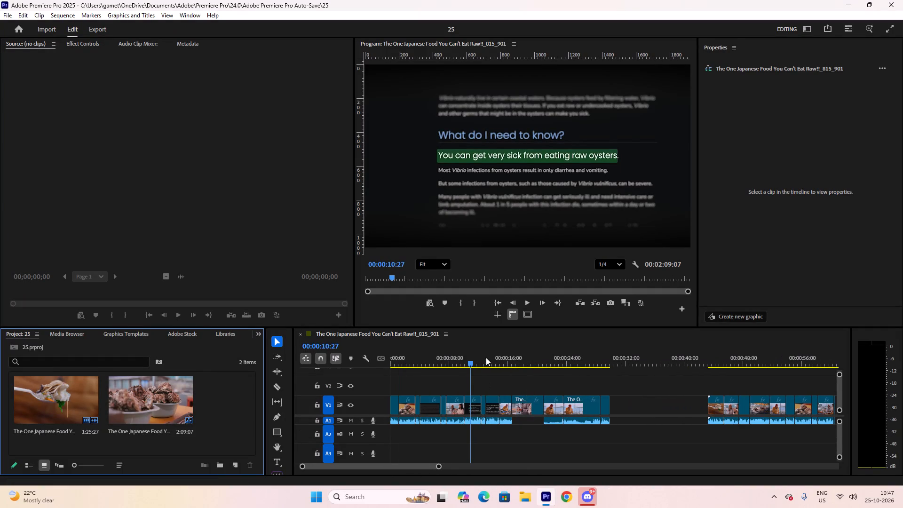
pyautogui.moveTo(475, 360); pyautogui.dragTo(368, 362)
pyautogui.press('space')
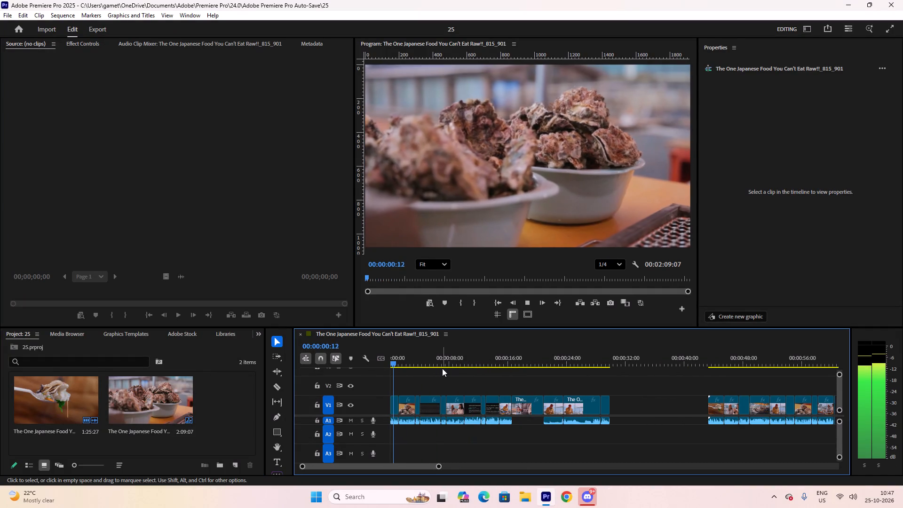
pyautogui.press('space')
pyautogui.press('space')
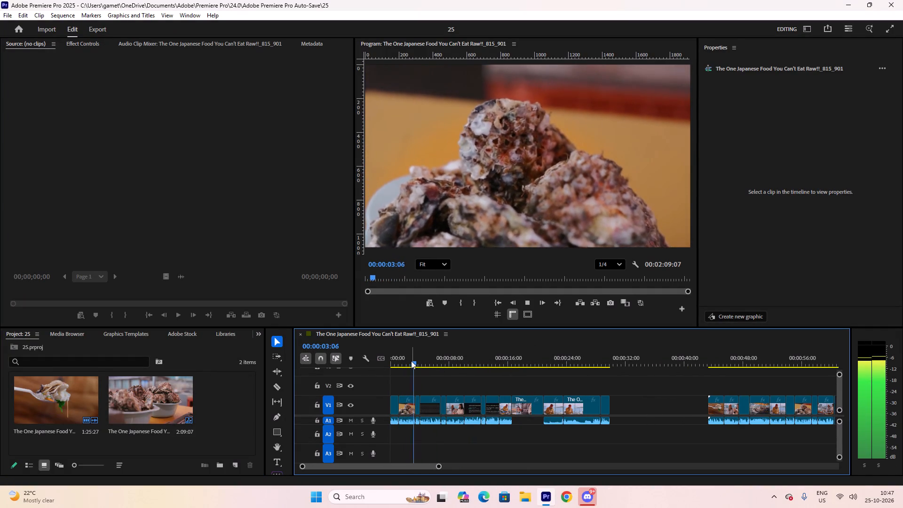
pyautogui.press('space')
pyautogui.click(410, 362)
pyautogui.press('space')
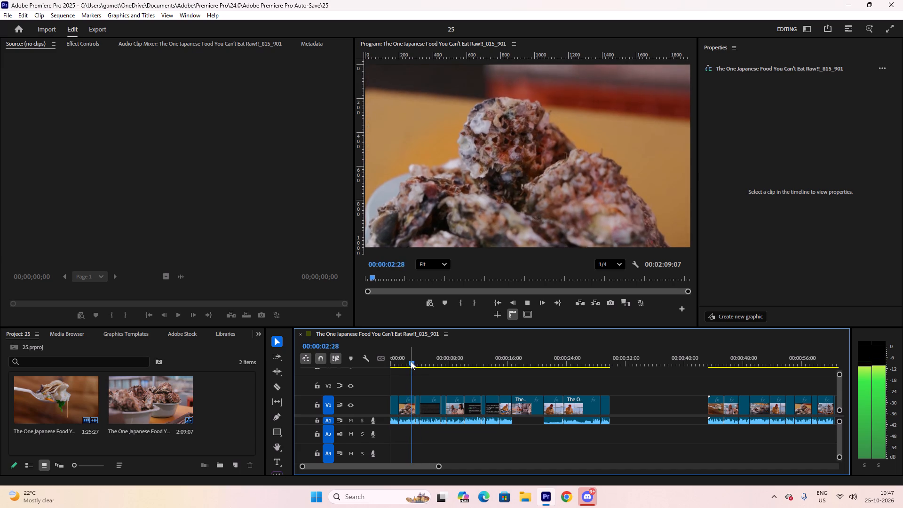
pyautogui.click(411, 361)
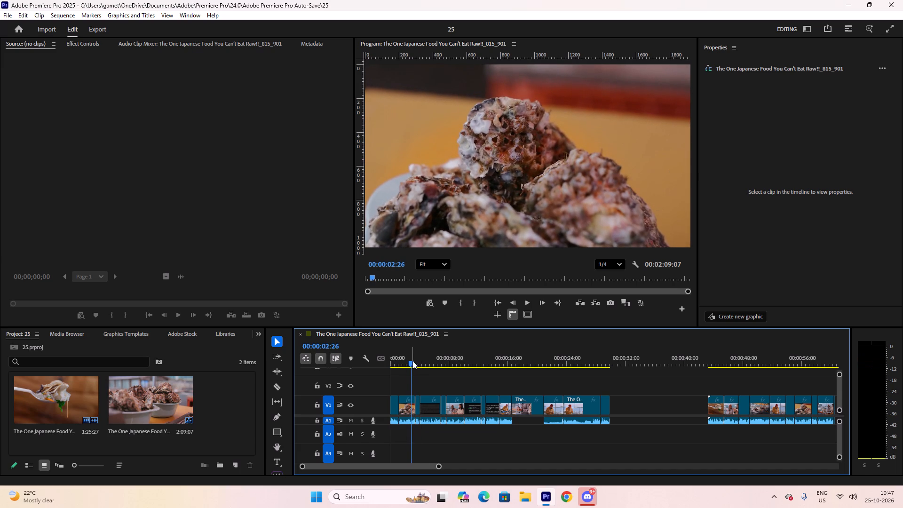
# Step frame by frame around 00:00:03:00 to examine the picture of the oyster close-up.
pyautogui.press('Right')
pyautogui.press('Right')
pyautogui.press('Right')
pyautogui.press('Right')
pyautogui.press('Right')
pyautogui.press('Left')
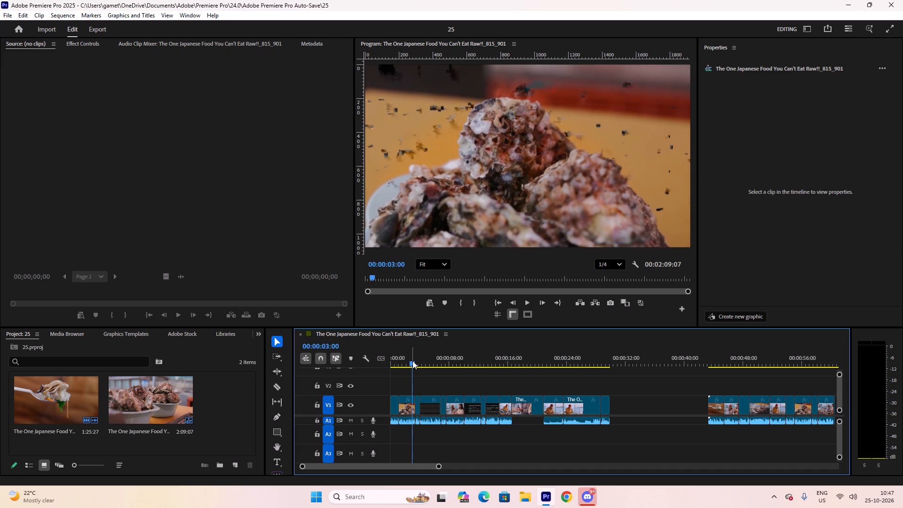
pyautogui.scroll(2, 423, 402)
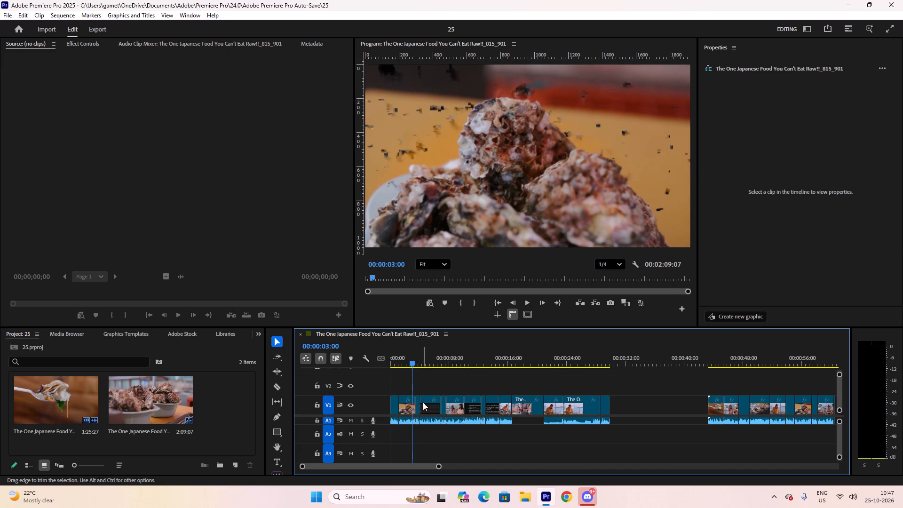
pyautogui.scroll(2, 423, 402)
pyautogui.scroll(-4, 423, 402)
pyautogui.scroll(8, 423, 402)
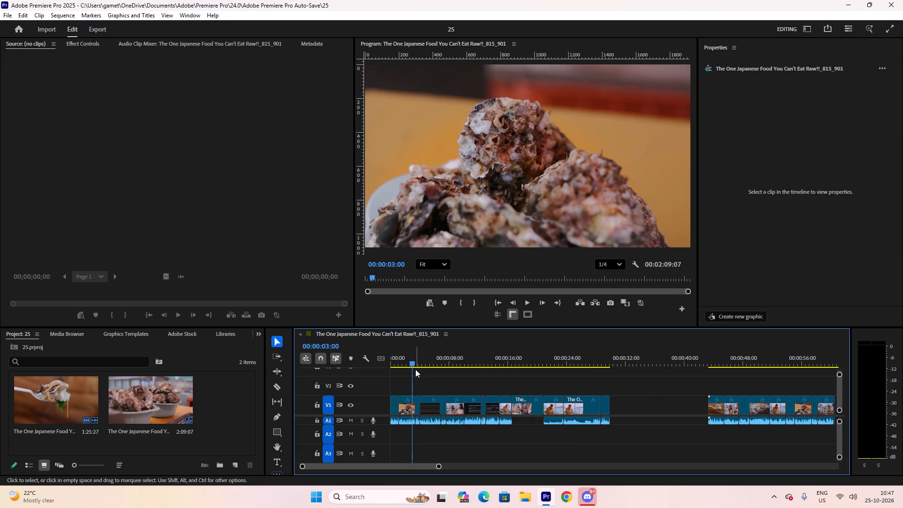
pyautogui.press('Left')
pyautogui.press('Left')
pyautogui.press('Left')
pyautogui.press('Left')
pyautogui.press('Right')
pyautogui.press('Right')
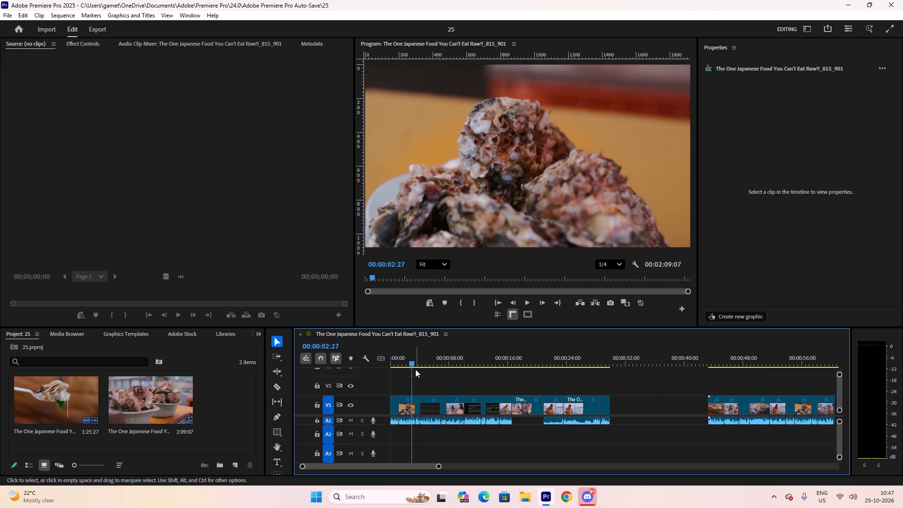
pyautogui.press('Right')
pyautogui.press('Right')
pyautogui.press('Right')
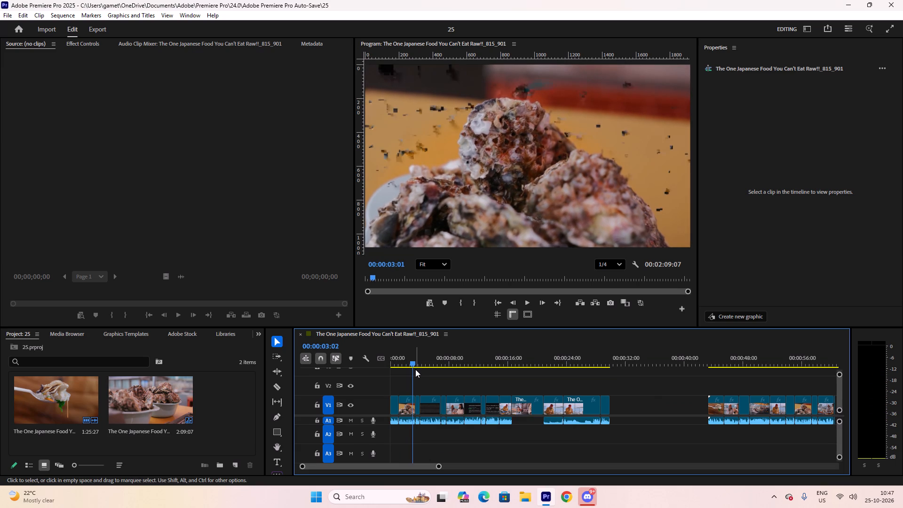
pyautogui.press('Right')
pyautogui.press('Right')
pyautogui.press('Left')
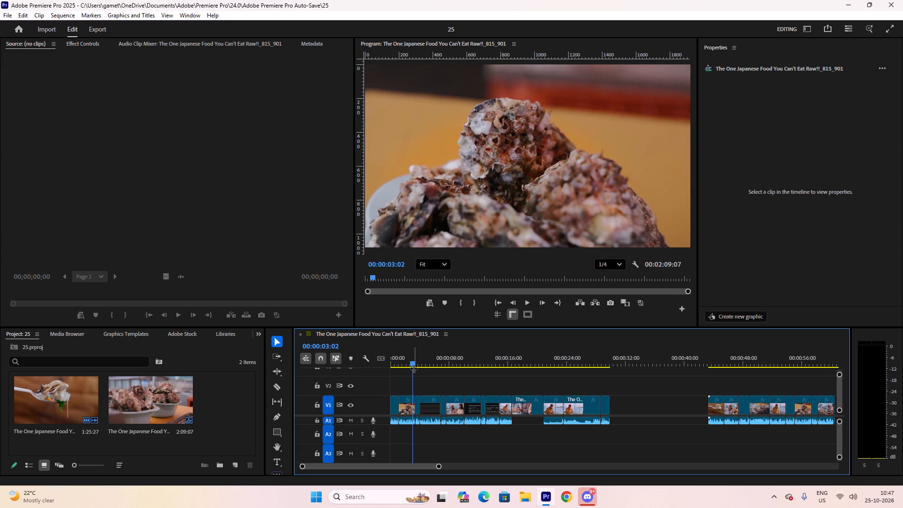
# Review the first group of clips by playing the sequence from its start to about 00:00:29:01.
pyautogui.keyDown('alt'); pyautogui.scroll(-3, 403, 370); pyautogui.keyUp('alt')
pyautogui.press('space')
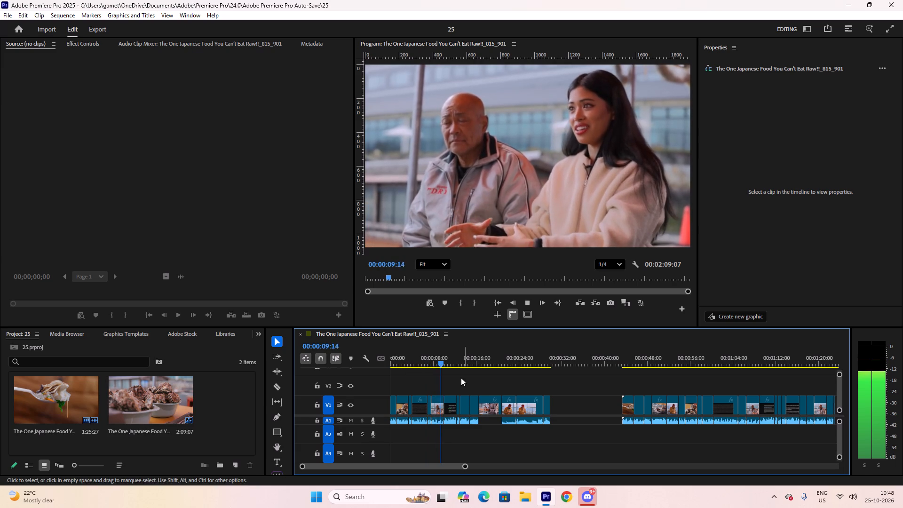
pyautogui.moveTo(426, 360); pyautogui.dragTo(355, 365)
pyautogui.press('space')
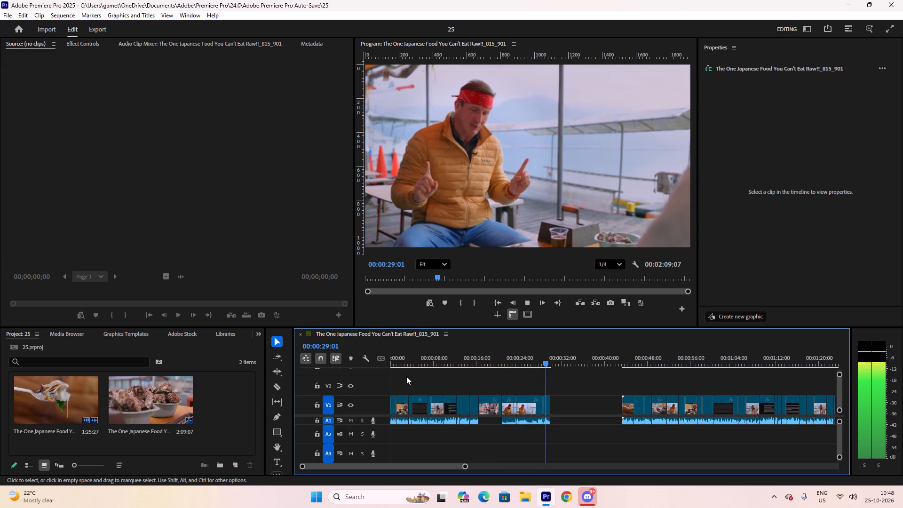
# Move the last clip before the large gap about 6 frames later, and extend the preceding clip's end to meet it.
pyautogui.click(538, 357)
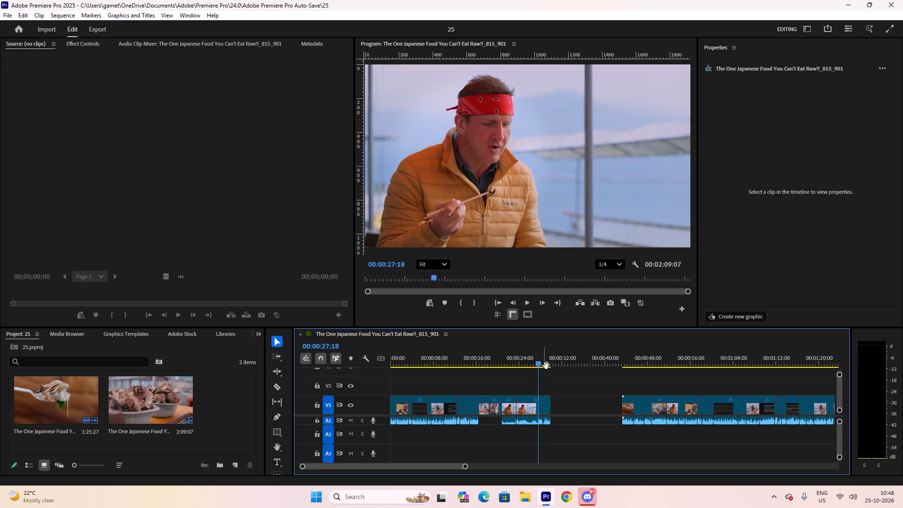
pyautogui.keyDown('alt'); pyautogui.scroll(20, 546, 365); pyautogui.keyUp('alt')
pyautogui.keyDown('alt'); pyautogui.scroll(2, 546, 365); pyautogui.keyUp('alt')
pyautogui.press('space')
pyautogui.press('space')
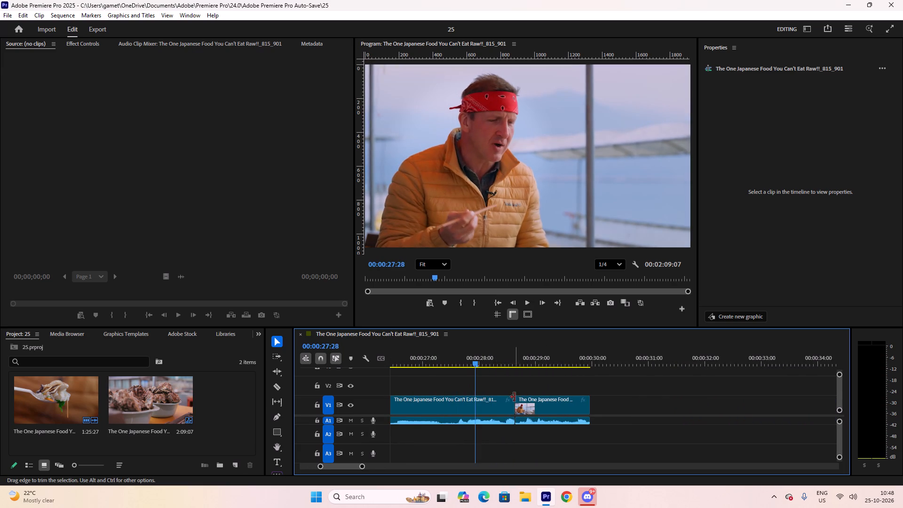
pyautogui.press('space')
pyautogui.press('space')
pyautogui.click(518, 407)
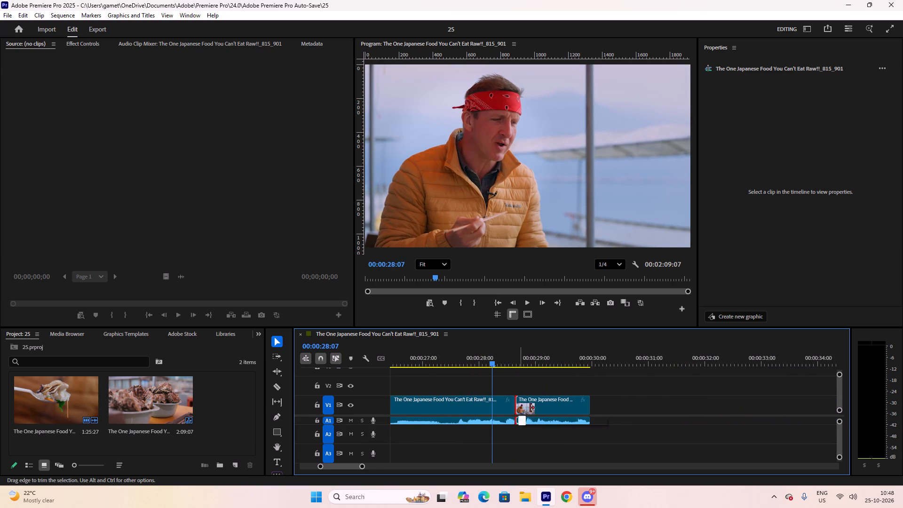
pyautogui.moveTo(552, 415); pyautogui.dragTo(562, 414)
pyautogui.moveTo(551, 412); pyautogui.dragTo(552, 412)
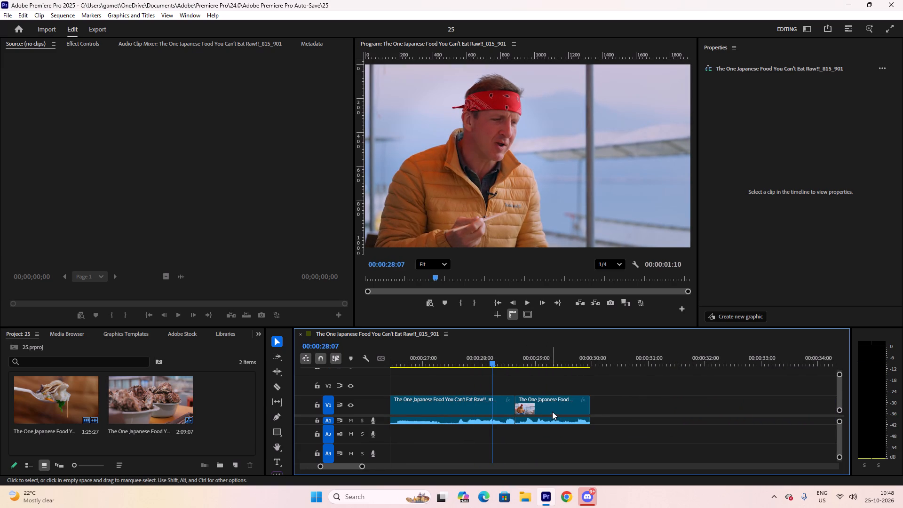
pyautogui.moveTo(552, 412); pyautogui.dragTo(563, 411)
pyautogui.moveTo(514, 408); pyautogui.dragTo(526, 408)
pyautogui.press('space')
# Mark the sequence's Out point at 00:00:30:04, at the end of the last clip before the large gap.
pyautogui.scroll(-5, 507, 385)
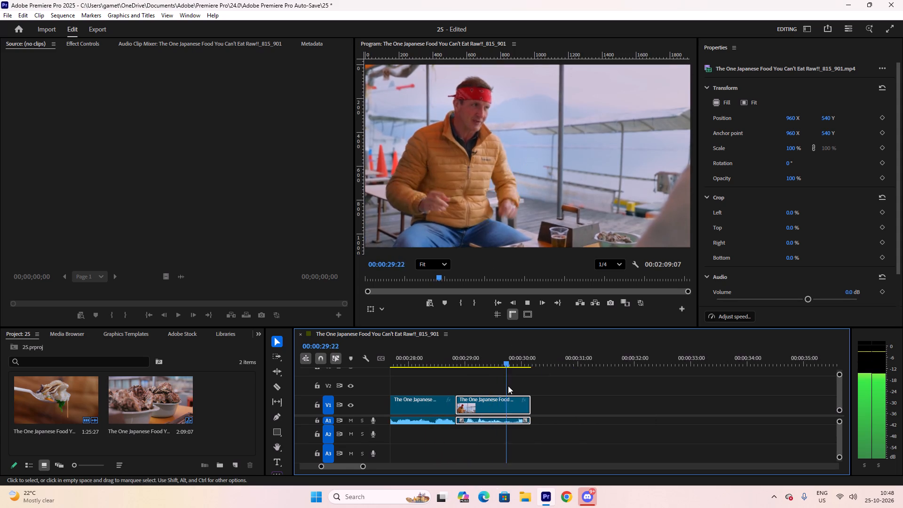
pyautogui.scroll(10, 508, 386)
pyautogui.keyDown('alt'); pyautogui.scroll(-6, 508, 386); pyautogui.keyUp('alt')
pyautogui.scroll(10, 468, 379)
pyautogui.keyDown('alt'); pyautogui.scroll(-14, 469, 379); pyautogui.keyUp('alt')
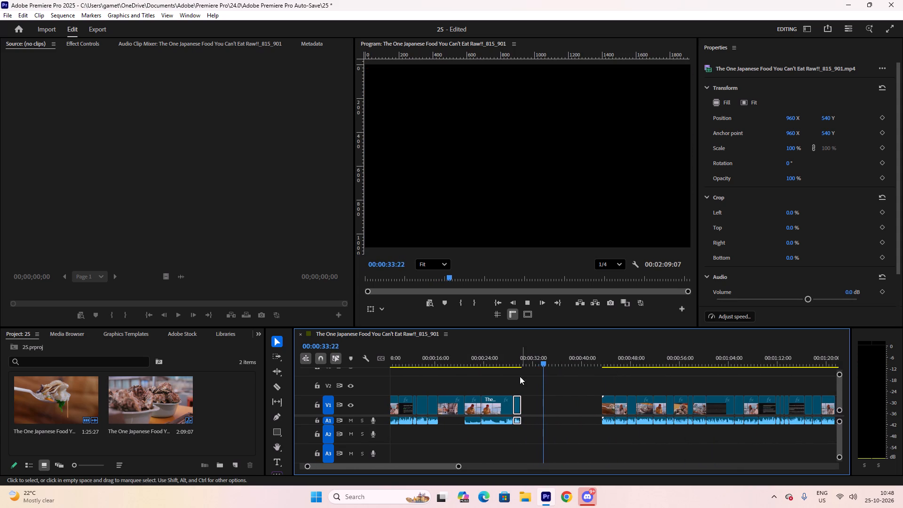
pyautogui.keyDown('alt'); pyautogui.scroll(-6, 505, 377); pyautogui.keyUp('alt')
pyautogui.scroll(5, 446, 375)
pyautogui.click(483, 364)
pyautogui.moveTo(483, 364); pyautogui.dragTo(489, 364)
pyautogui.click(489, 364)
pyautogui.moveTo(489, 364); pyautogui.dragTo(484, 364)
pyautogui.click(488, 363)
pyautogui.click(489, 363)
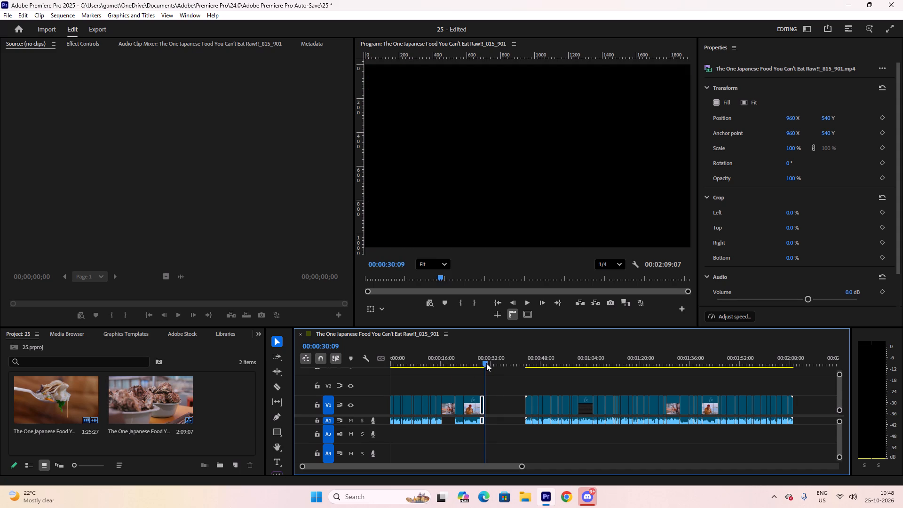
pyautogui.click(495, 376)
pyautogui.scroll(19, 493, 384)
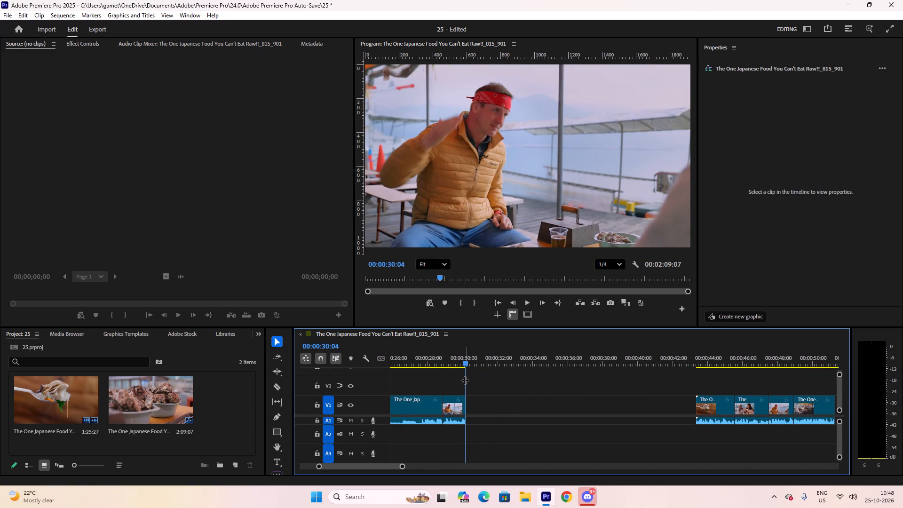
pyautogui.press('o')
# Play the marked section from the sequence start to 00:00:10:10 and examine the clips there.
pyautogui.keyDown('alt'); pyautogui.scroll(-14, 460, 378); pyautogui.keyUp('alt')
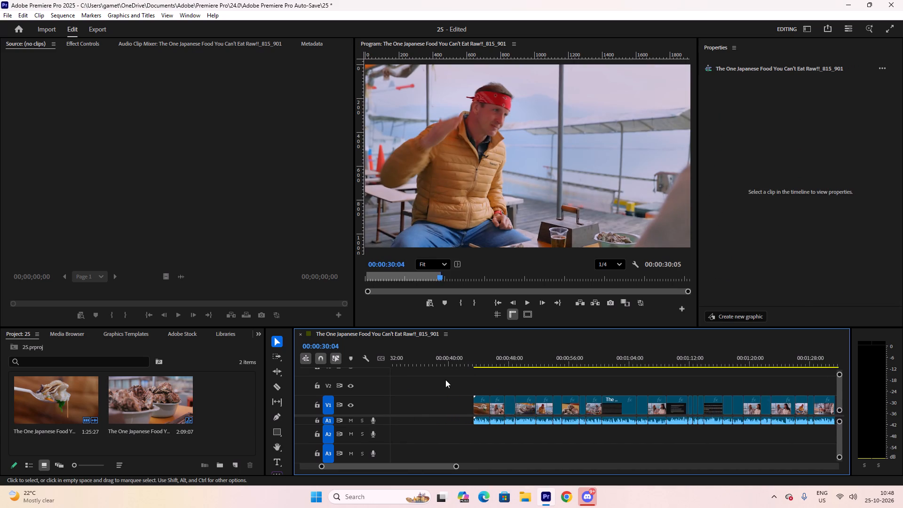
pyautogui.keyDown('alt'); pyautogui.scroll(-7, 435, 381); pyautogui.keyUp('alt')
pyautogui.scroll(19, 441, 384)
pyautogui.moveTo(420, 360); pyautogui.dragTo(419, 360)
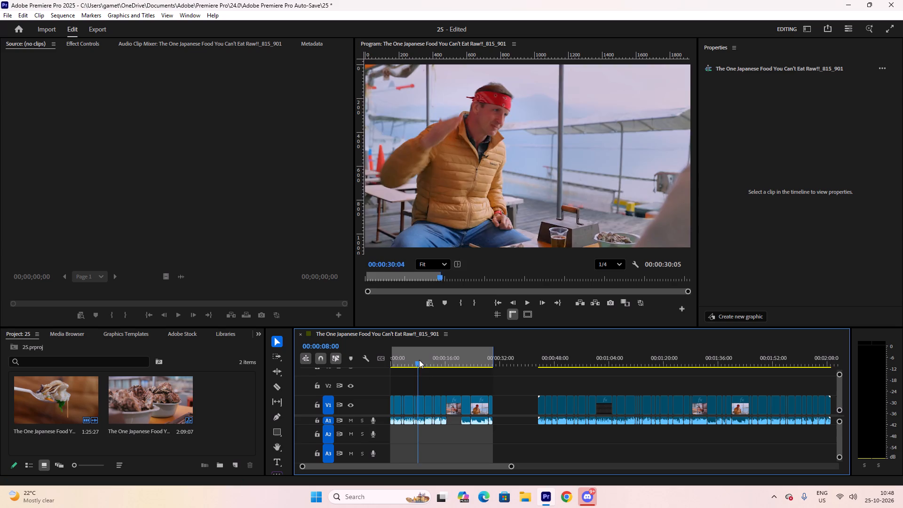
pyautogui.moveTo(419, 360); pyautogui.dragTo(367, 363)
pyautogui.press('space')
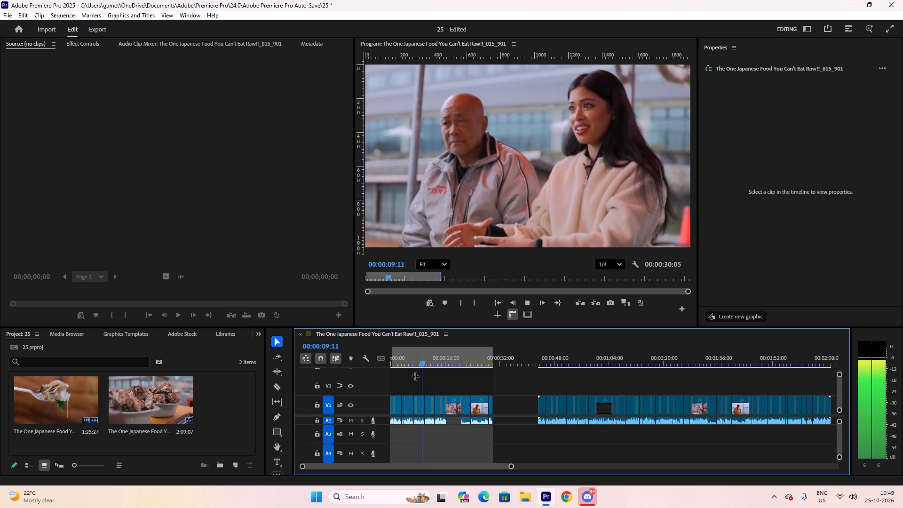
pyautogui.press('space')
pyautogui.keyDown('alt'); pyautogui.scroll(3, 456, 417); pyautogui.keyUp('alt')
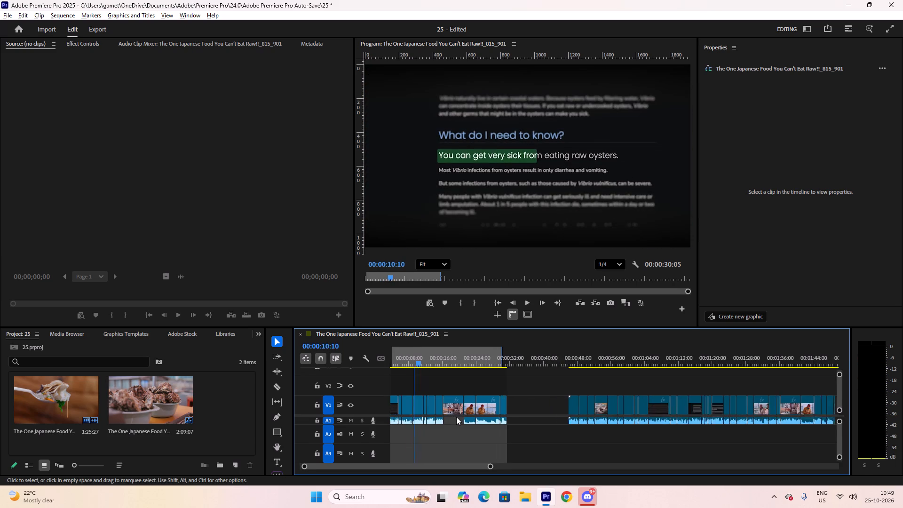
pyautogui.keyDown('alt'); pyautogui.scroll(6, 456, 417); pyautogui.keyUp('alt')
pyautogui.scroll(18, 449, 416)
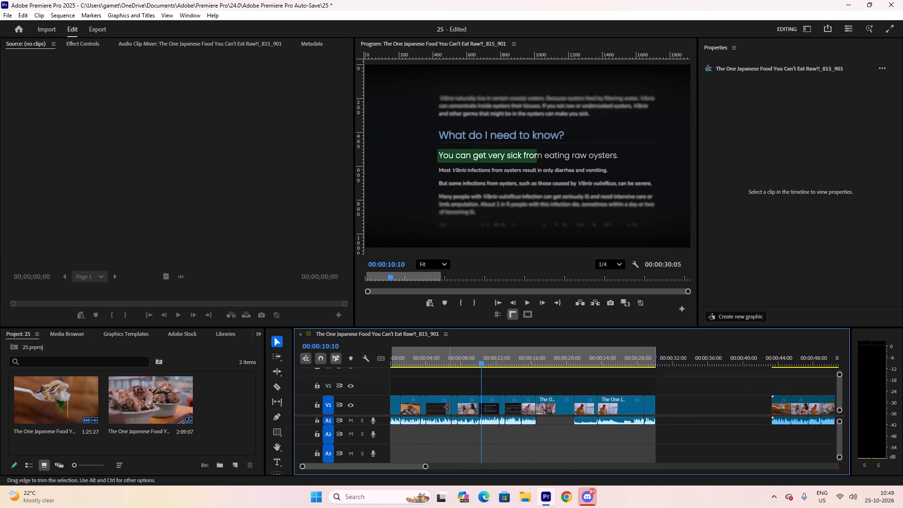
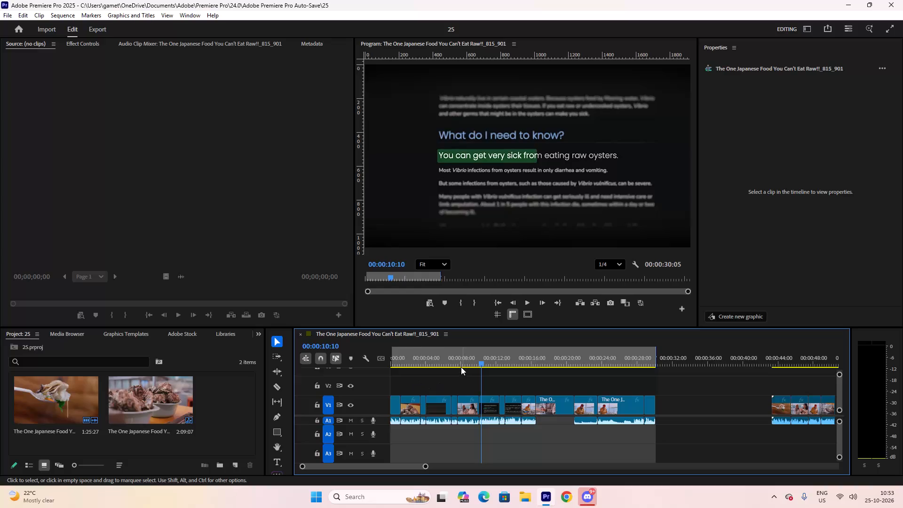
# Play the opening clips from the sequence start to about 00:00:05:12, rechecking the cuts around the first two clips.
pyautogui.moveTo(455, 361); pyautogui.dragTo(311, 368)
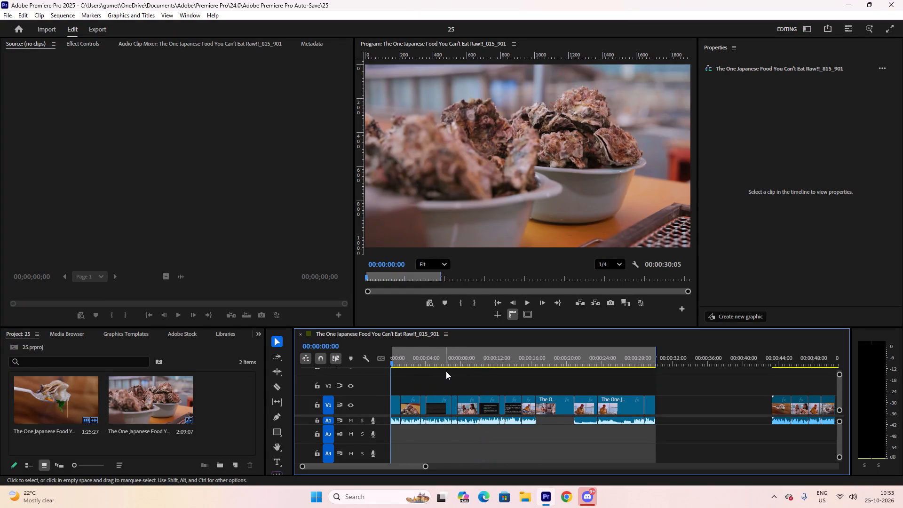
pyautogui.press('space')
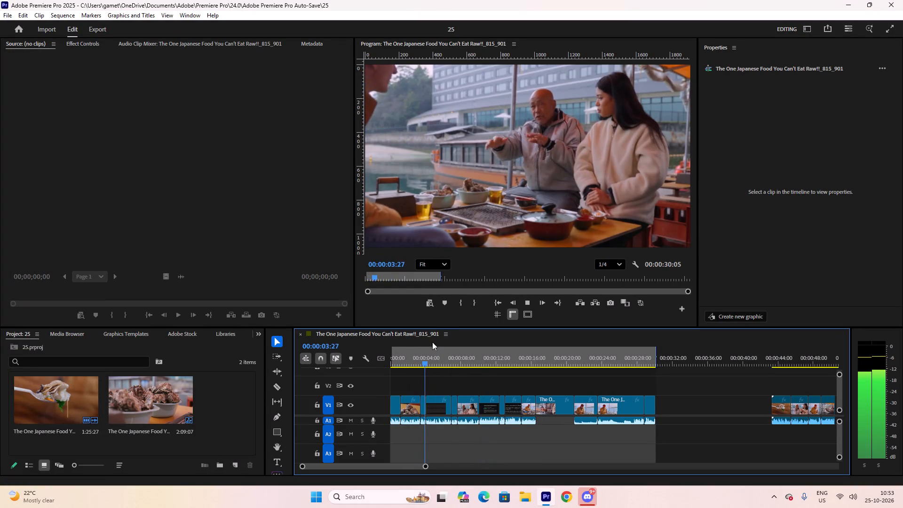
pyautogui.moveTo(418, 358); pyautogui.dragTo(412, 358)
pyautogui.press('space')
pyautogui.moveTo(412, 358); pyautogui.dragTo(403, 359)
pyautogui.press('space')
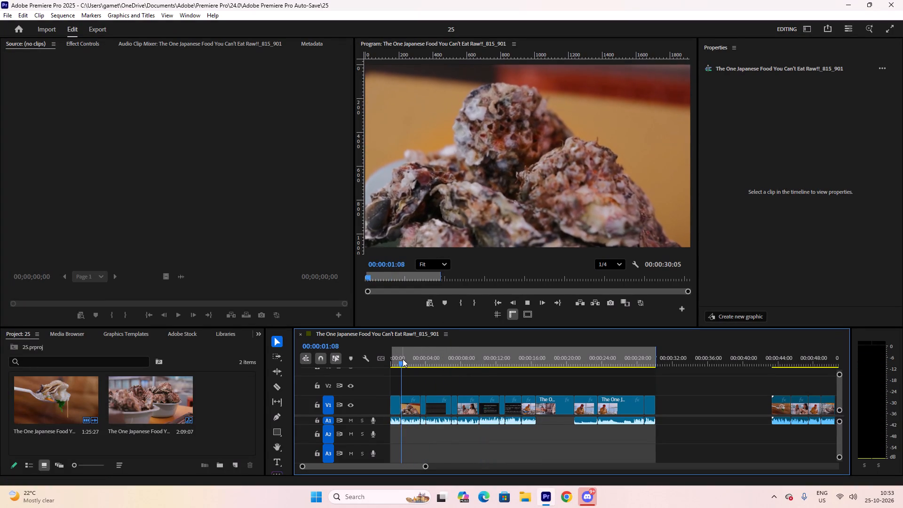
pyautogui.click(405, 359)
pyautogui.press('space')
pyautogui.press('space')
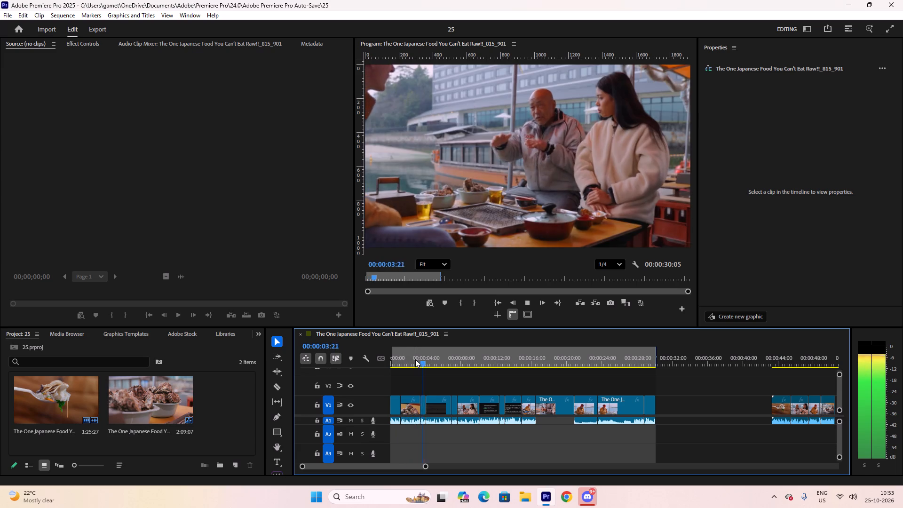
pyautogui.press('space')
pyautogui.press('space')
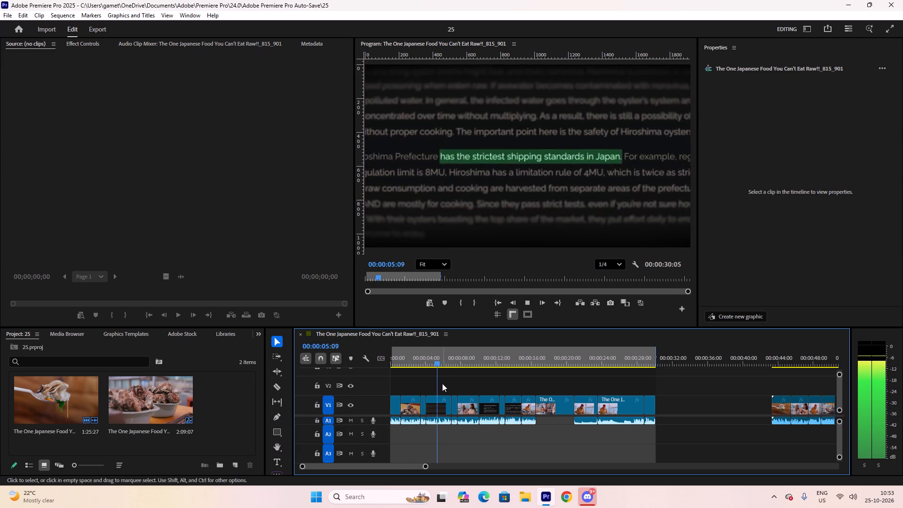
pyautogui.click(426, 363)
pyautogui.press('space')
pyautogui.click(422, 363)
pyautogui.press('space')
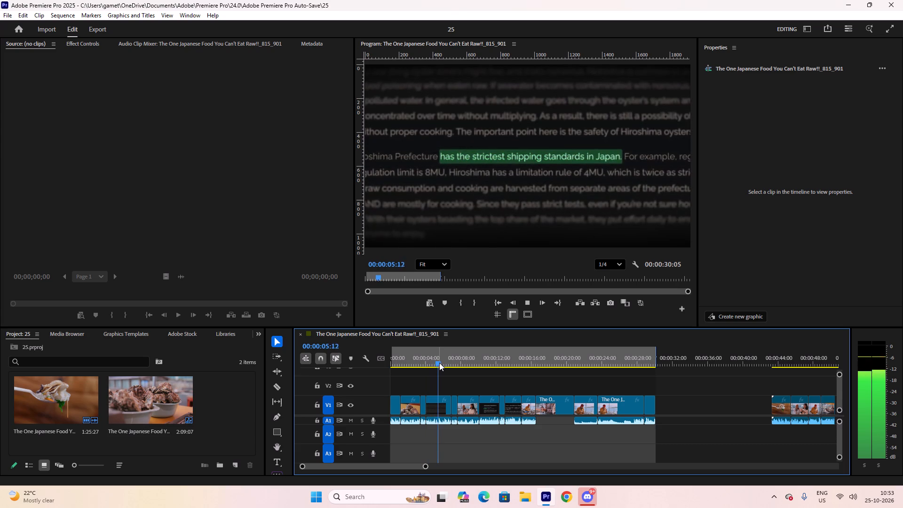
# Reorder the opening by placing the first two clips after the next four, which move up to the sequence start.
pyautogui.moveTo(413, 379); pyautogui.dragTo(388, 432)
pyautogui.moveTo(408, 405); pyautogui.dragTo(715, 416)
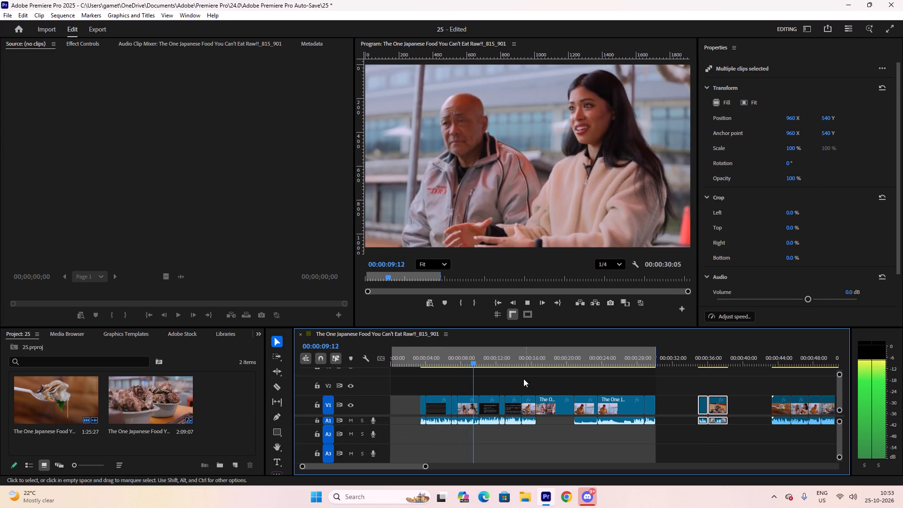
pyautogui.press('space')
pyautogui.moveTo(474, 375); pyautogui.dragTo(415, 453)
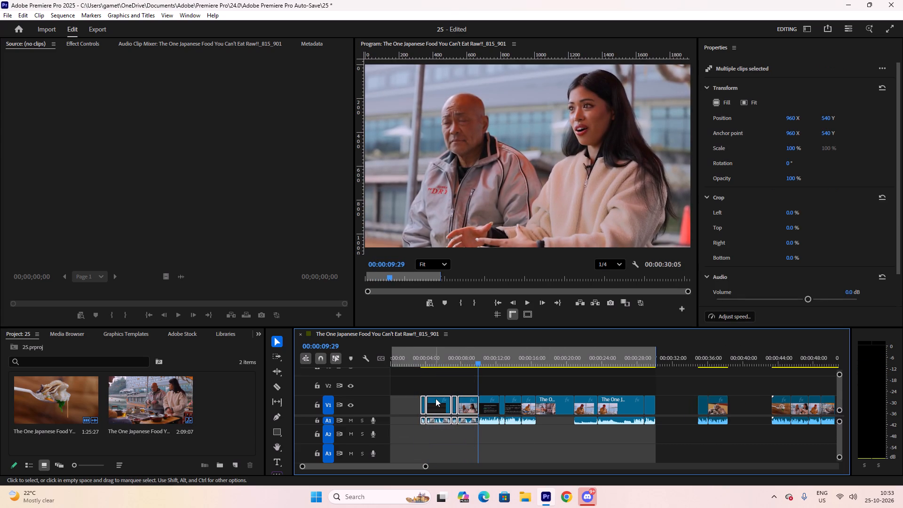
pyautogui.moveTo(436, 397); pyautogui.dragTo(395, 399)
pyautogui.moveTo(763, 386); pyautogui.dragTo(733, 394)
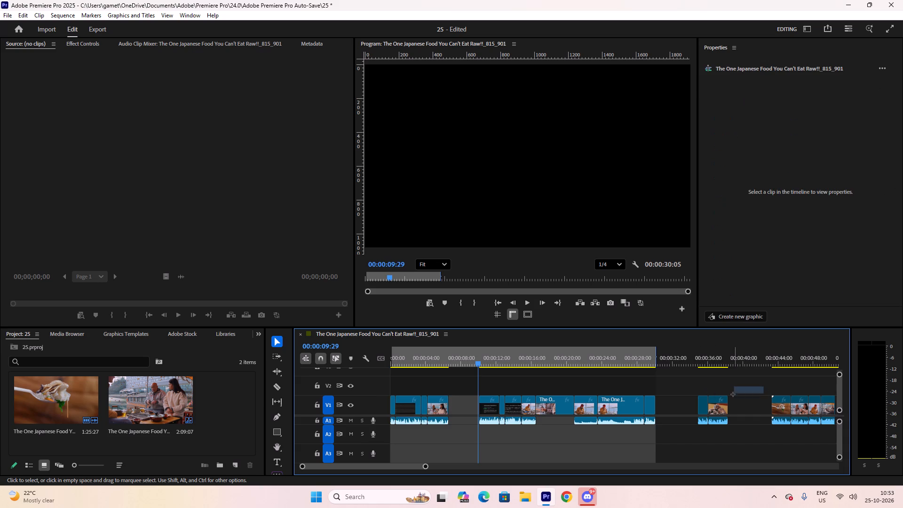
pyautogui.moveTo(733, 394); pyautogui.dragTo(689, 442)
pyautogui.moveTo(720, 403); pyautogui.dragTo(542, 405)
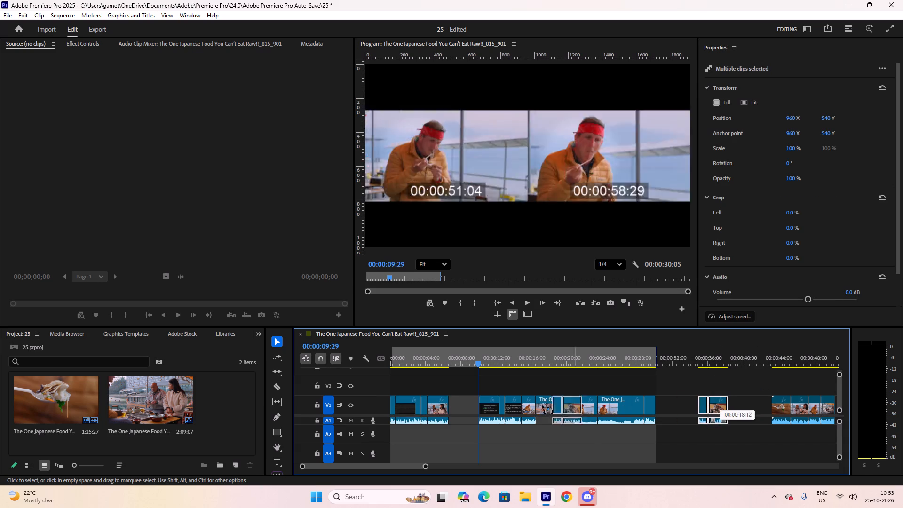
pyautogui.moveTo(542, 405); pyautogui.dragTo(467, 402)
# Play the reordered opening from the sequence start to about 00:00:10:03, and recheck the cut into the two relocated clips.
pyautogui.moveTo(442, 346); pyautogui.dragTo(396, 343)
pyautogui.moveTo(422, 351); pyautogui.dragTo(369, 373)
pyautogui.press('space')
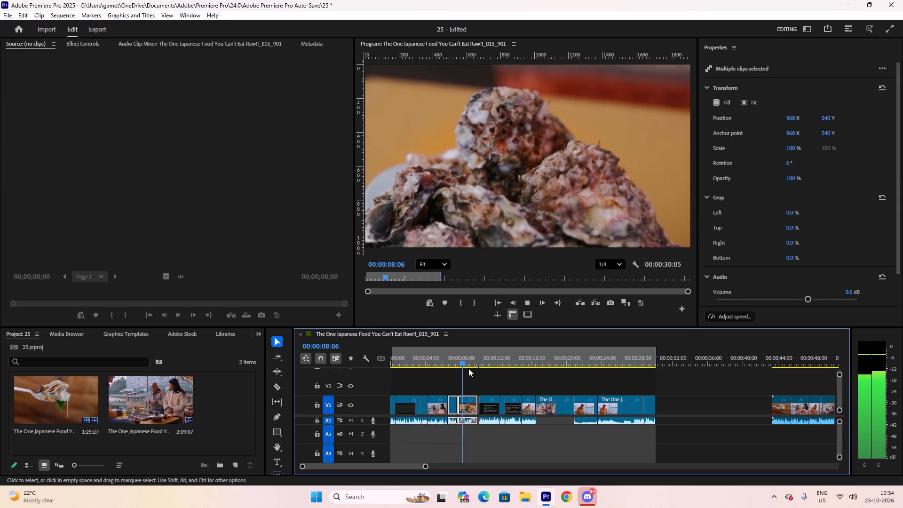
pyautogui.keyDown('alt'); pyautogui.scroll(6, 471, 406); pyautogui.keyUp('alt')
pyautogui.scroll(3, 453, 420)
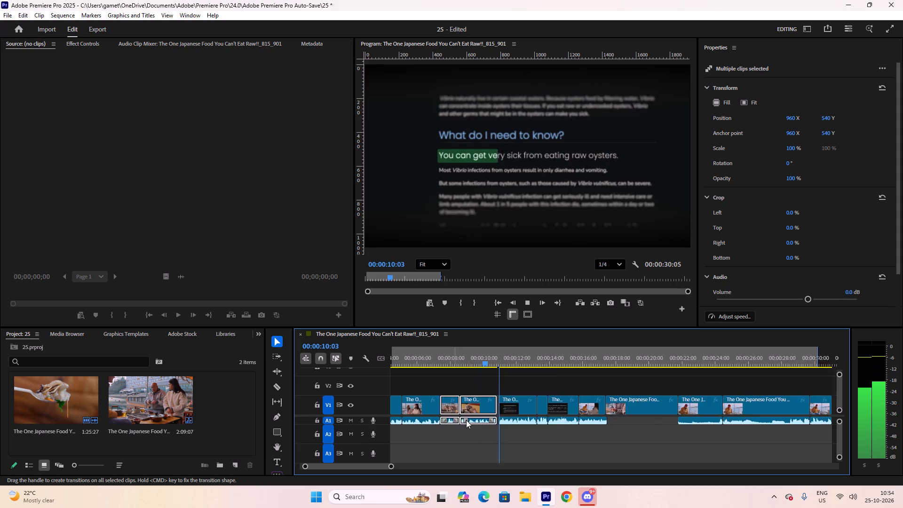
pyautogui.scroll(7, 466, 420)
pyautogui.moveTo(509, 357); pyautogui.dragTo(493, 357)
pyautogui.press('space')
pyautogui.moveTo(491, 357); pyautogui.dragTo(486, 357)
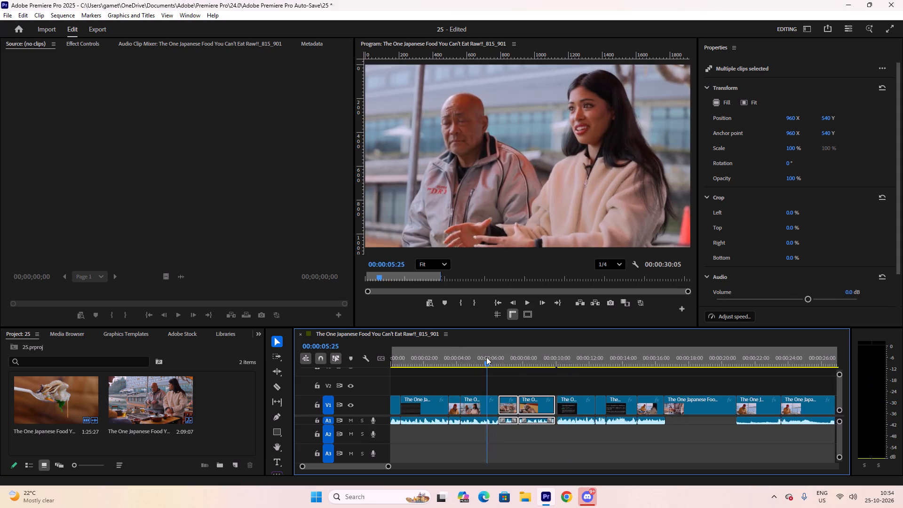
pyautogui.moveTo(486, 357); pyautogui.dragTo(476, 357)
pyautogui.press('space')
pyautogui.press('space')
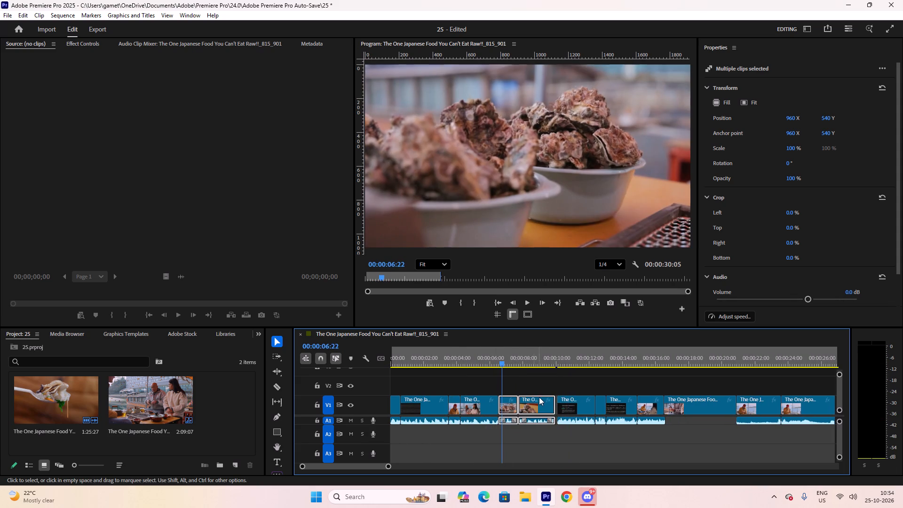
# Move the two relocated clips about 6 frames later to meet the following clip, and extend the preceding clip's end to meet them.
pyautogui.keyDown('alt'); pyautogui.scroll(11, 535, 406); pyautogui.keyUp('alt')
pyautogui.moveTo(535, 403); pyautogui.dragTo(538, 403)
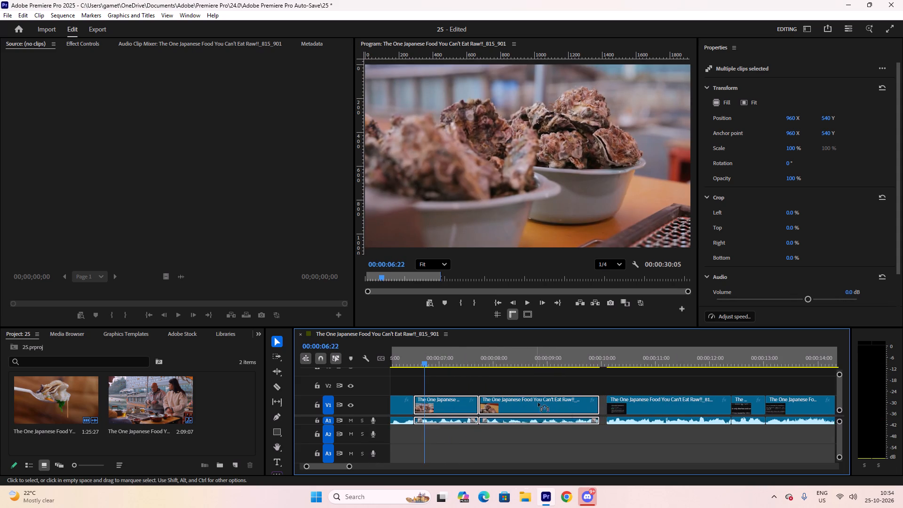
pyautogui.moveTo(538, 403); pyautogui.dragTo(544, 403)
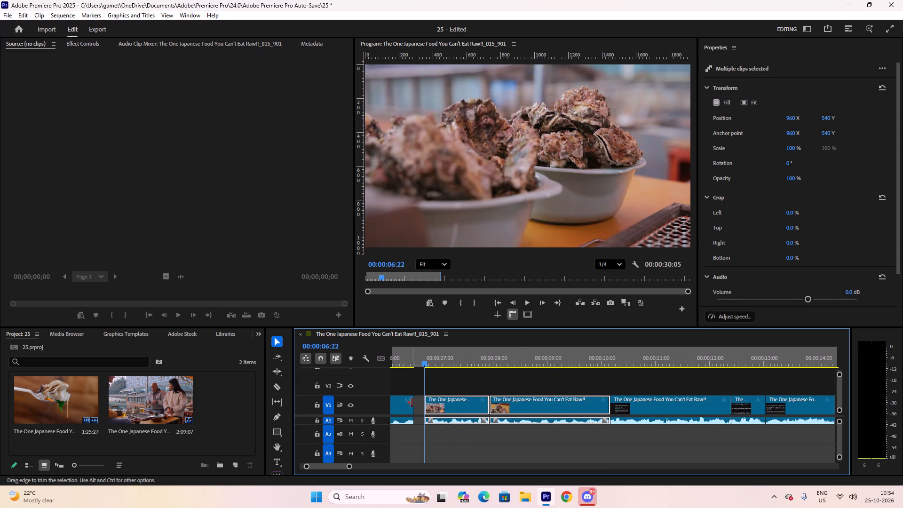
pyautogui.moveTo(414, 402); pyautogui.dragTo(426, 402)
# Play the marked section from the sequence start to its end near 00:00:30:02, and recheck the first 6 seconds.
pyautogui.moveTo(414, 363); pyautogui.dragTo(391, 366)
pyautogui.press('space')
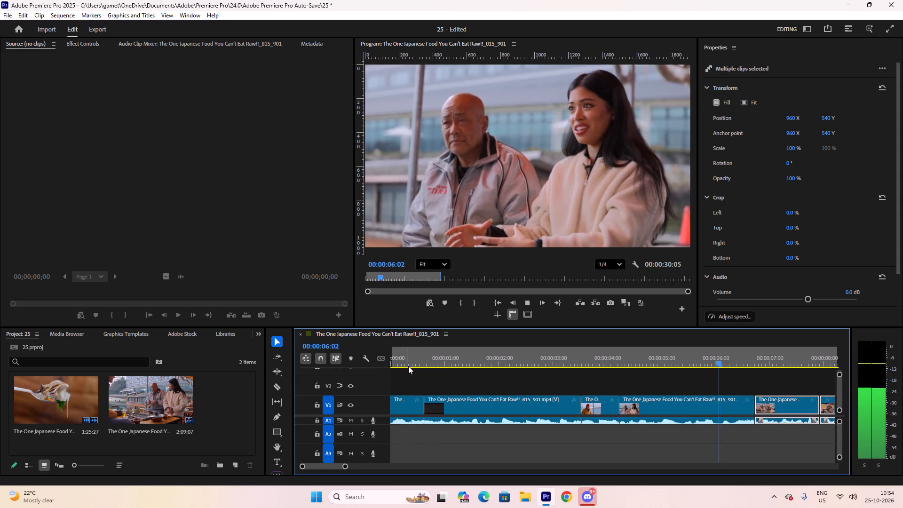
pyautogui.keyDown('alt'); pyautogui.scroll(-6, 507, 392); pyautogui.keyUp('alt')
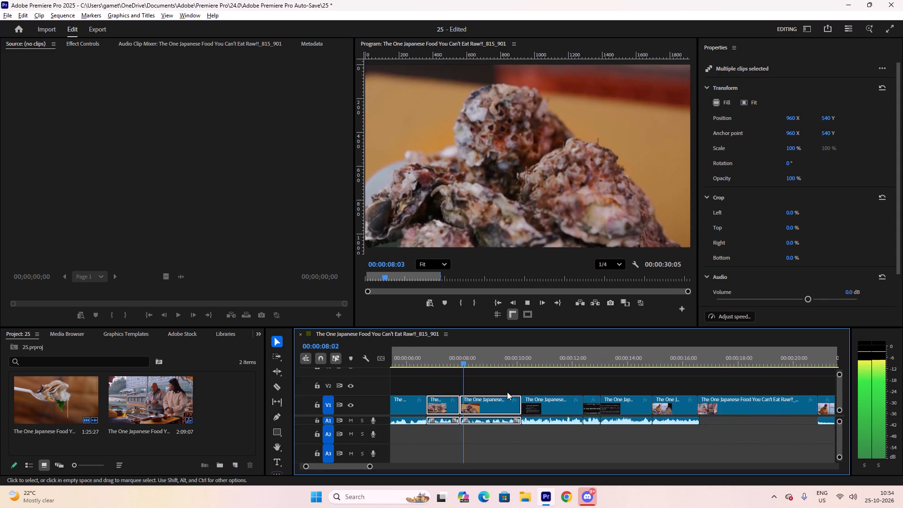
pyautogui.keyDown('alt'); pyautogui.scroll(-4, 507, 392); pyautogui.keyUp('alt')
pyautogui.click(510, 386)
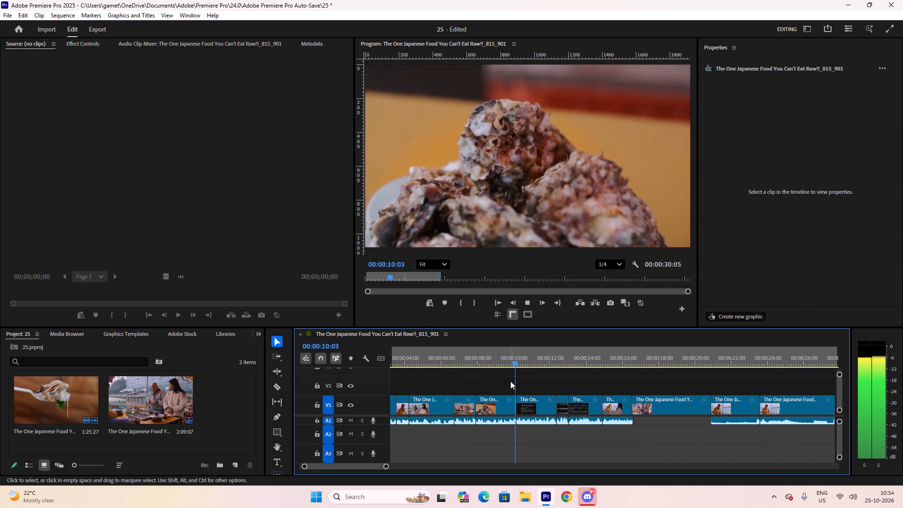
pyautogui.scroll(-2, 509, 380)
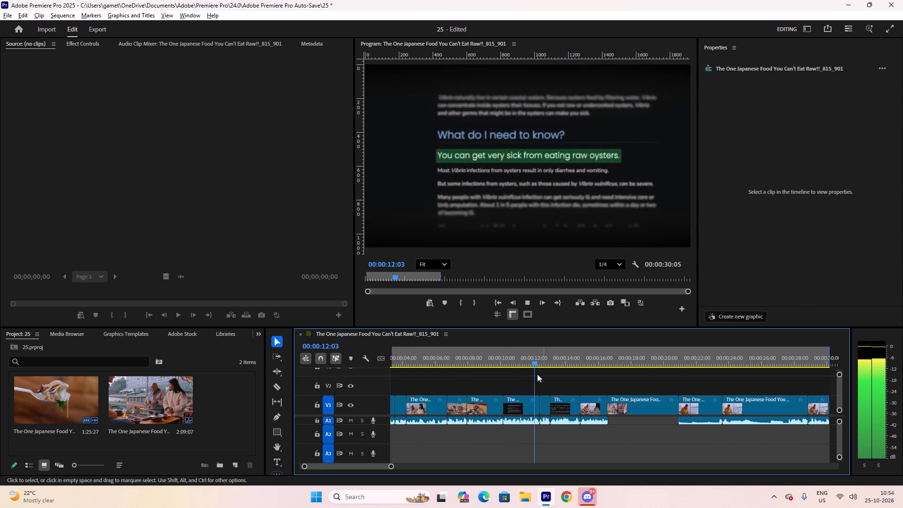
pyautogui.keyDown('alt'); pyautogui.scroll(-3, 524, 375); pyautogui.keyUp('alt')
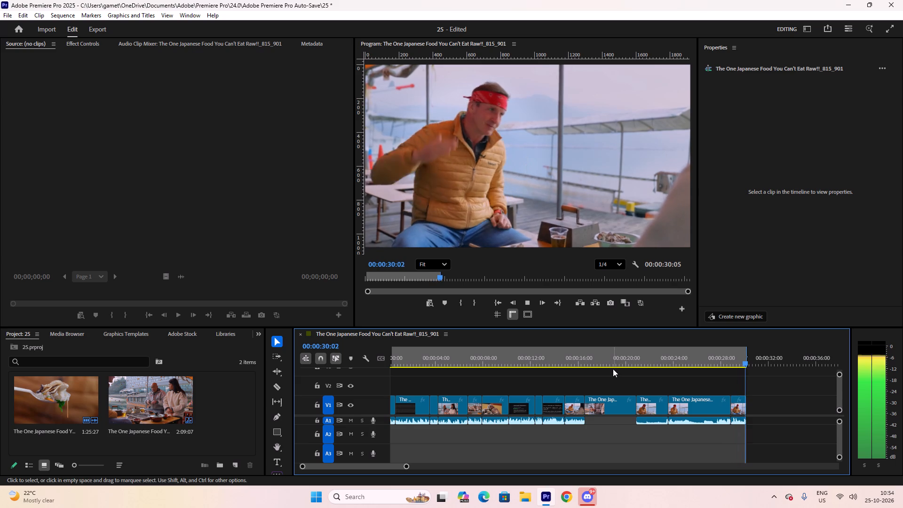
pyautogui.press('space')
pyautogui.press('space')
pyautogui.press('space')
pyautogui.moveTo(626, 355); pyautogui.dragTo(299, 380)
pyautogui.press('space')
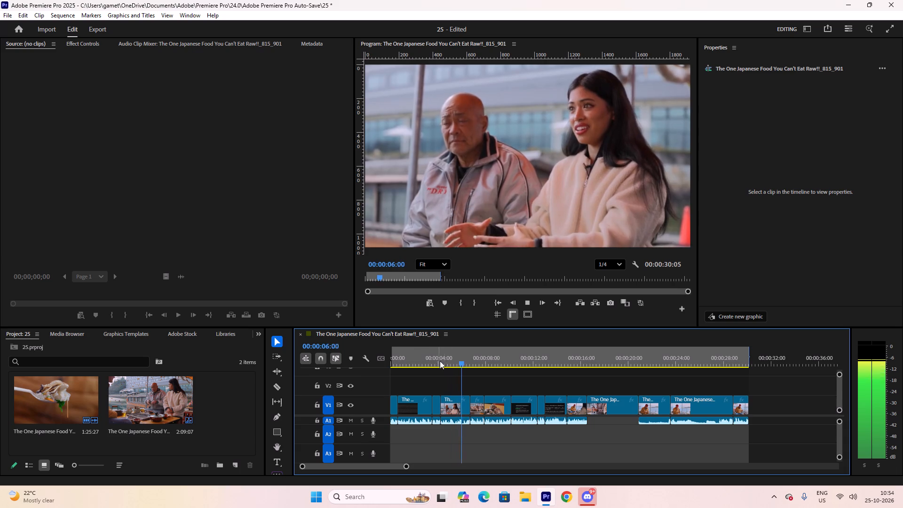
pyautogui.moveTo(446, 361); pyautogui.dragTo(345, 364)
# Scrub through the second group of clips to its end near 00:02:09, and examine the hot pot shot around 00:02:04:16.
pyautogui.keyDown('alt'); pyautogui.scroll(-5, 385, 367); pyautogui.keyUp('alt')
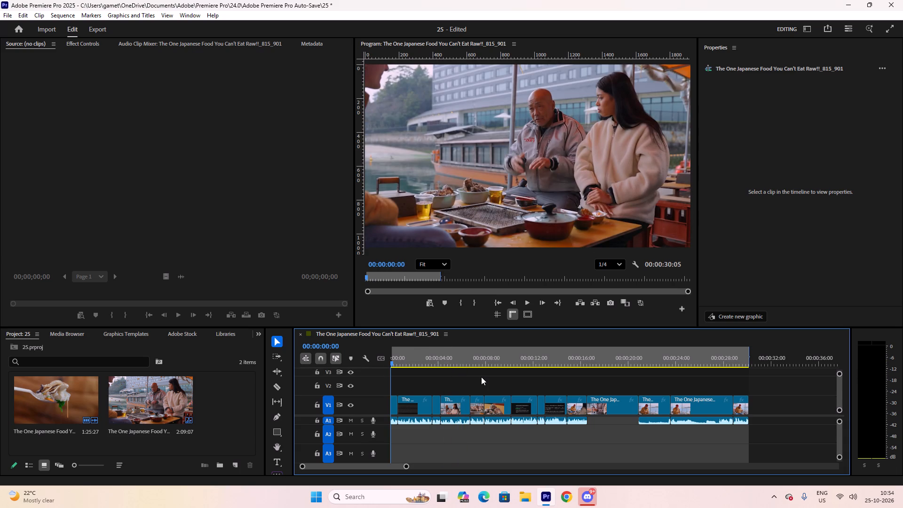
pyautogui.keyDown('ctrl'); pyautogui.scroll(-6, 481, 377); pyautogui.keyUp('ctrl')
pyautogui.keyDown('alt'); pyautogui.scroll(-11, 475, 375); pyautogui.keyUp('alt')
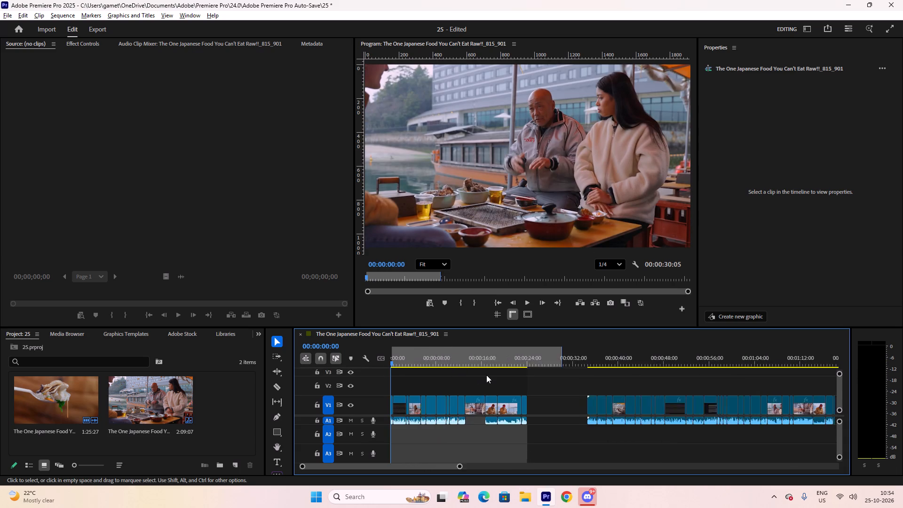
pyautogui.moveTo(599, 357); pyautogui.dragTo(591, 360)
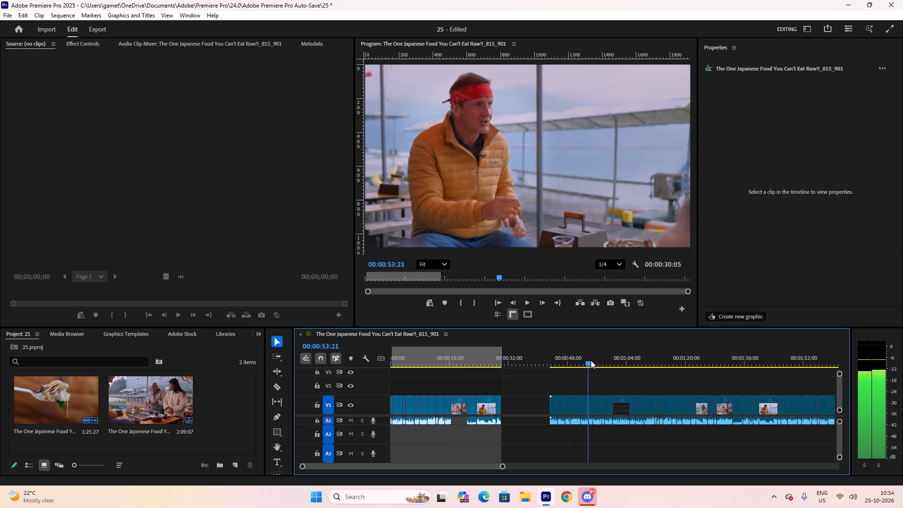
pyautogui.moveTo(591, 360); pyautogui.dragTo(665, 362)
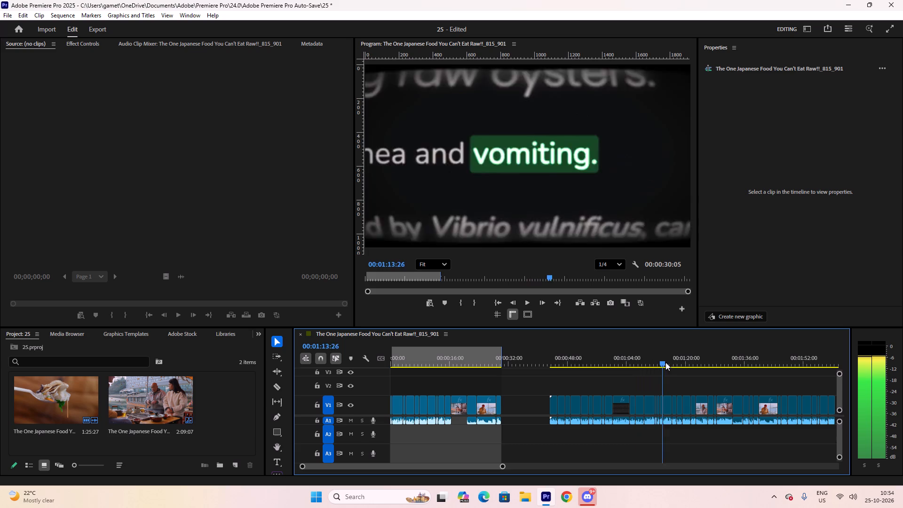
pyautogui.moveTo(665, 362); pyautogui.dragTo(779, 369)
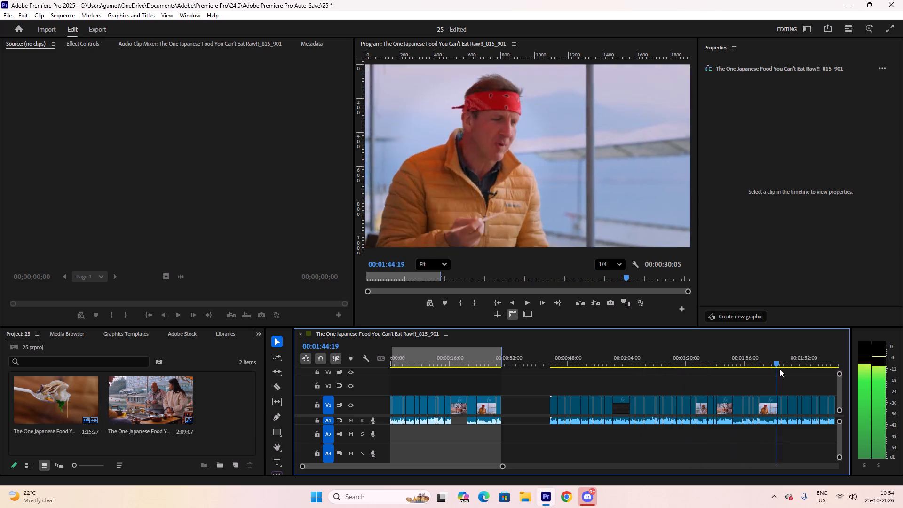
pyautogui.moveTo(779, 369); pyautogui.dragTo(549, 362)
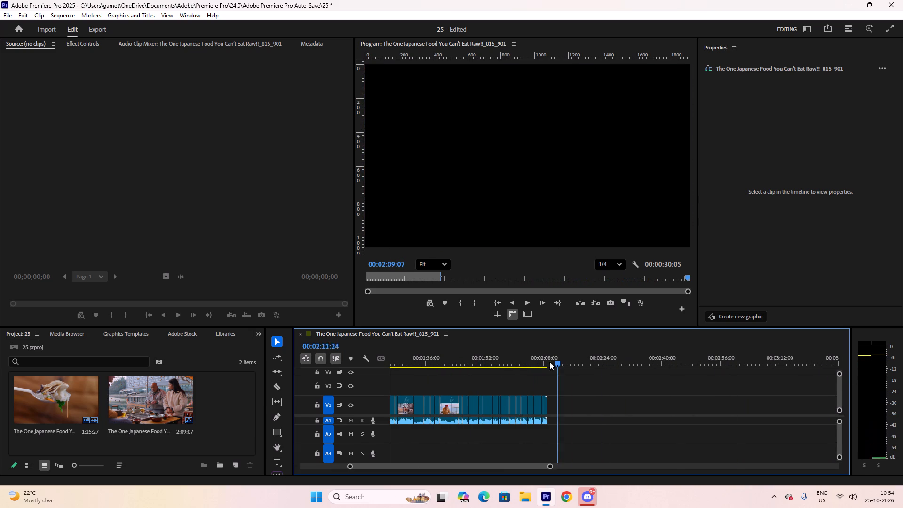
pyautogui.moveTo(549, 362); pyautogui.dragTo(544, 360)
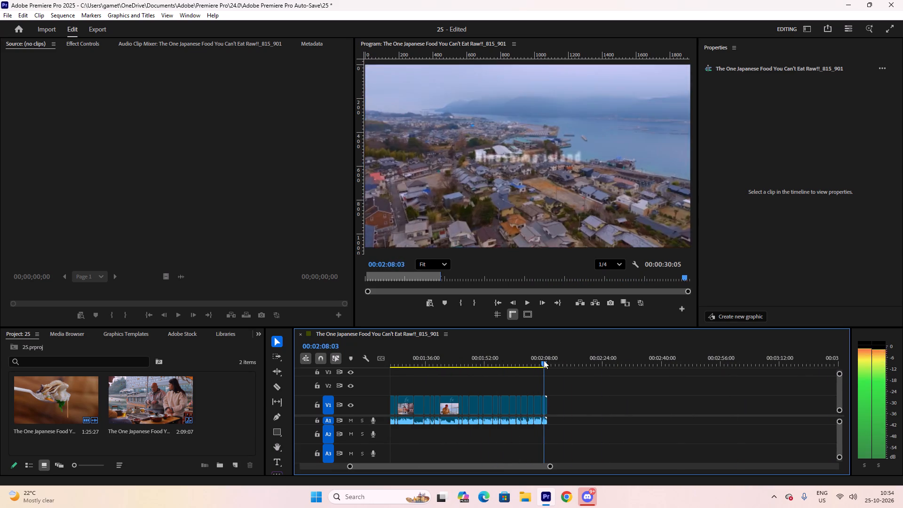
pyautogui.moveTo(544, 360); pyautogui.dragTo(556, 357)
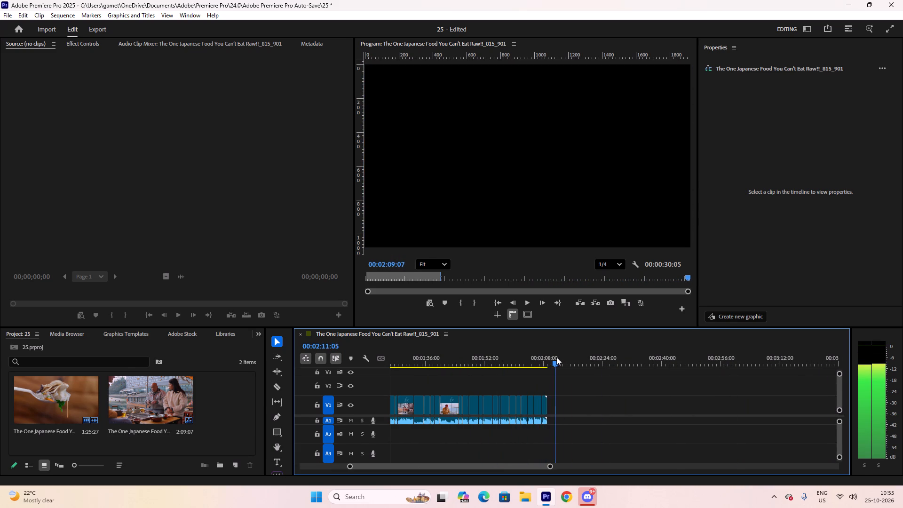
pyautogui.moveTo(556, 357); pyautogui.dragTo(503, 357)
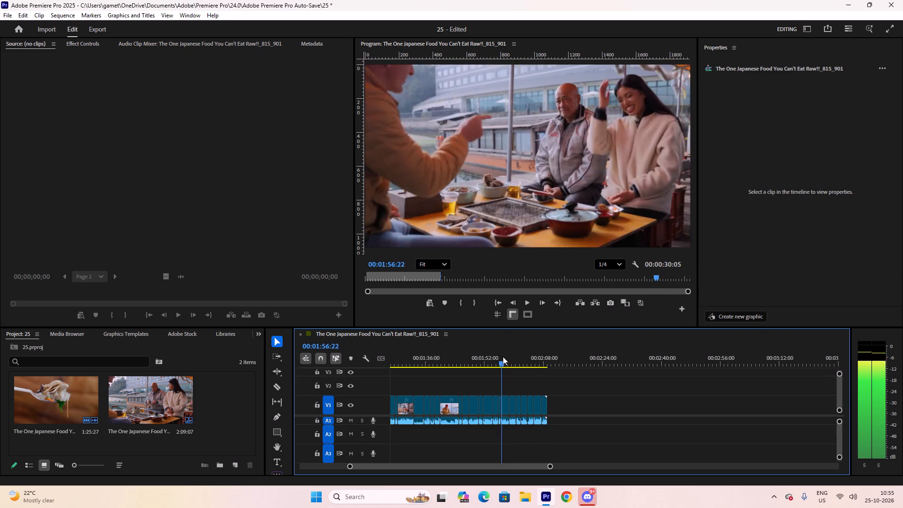
pyautogui.moveTo(503, 357); pyautogui.dragTo(525, 357)
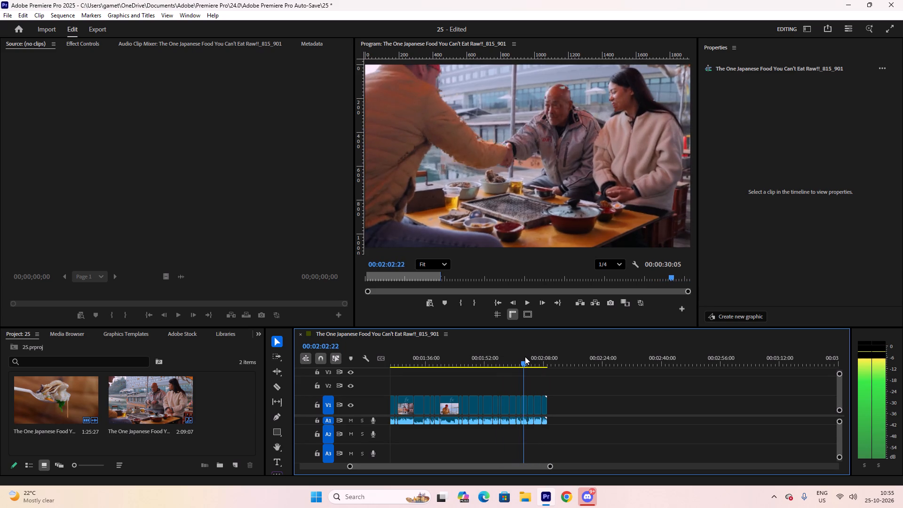
pyautogui.moveTo(525, 357); pyautogui.dragTo(531, 357)
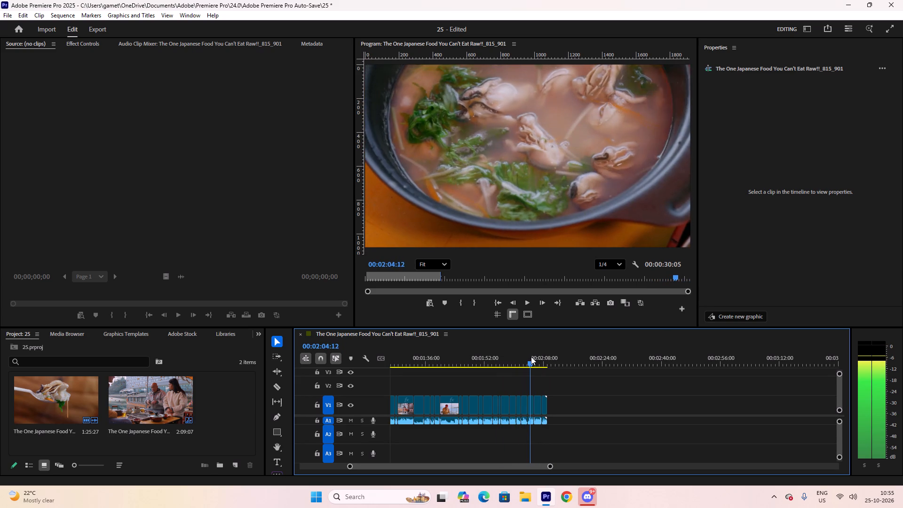
pyautogui.moveTo(531, 357); pyautogui.dragTo(531, 357)
# Unlink the audio and video of the oyster hot pot clip at 00:02:04:16.
pyautogui.keyDown('alt'); pyautogui.scroll(18, 528, 358); pyautogui.keyUp('alt')
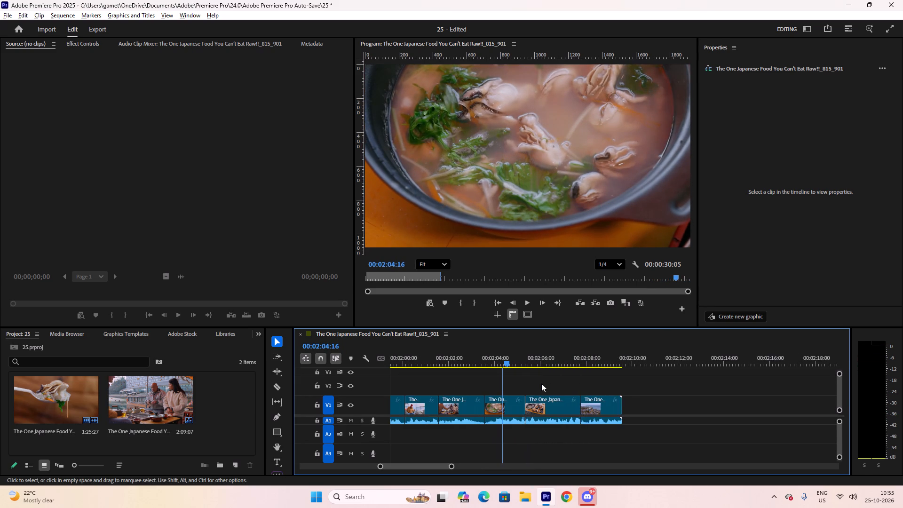
pyautogui.click(505, 404)
pyautogui.rightClick(505, 404)
pyautogui.click(540, 180)
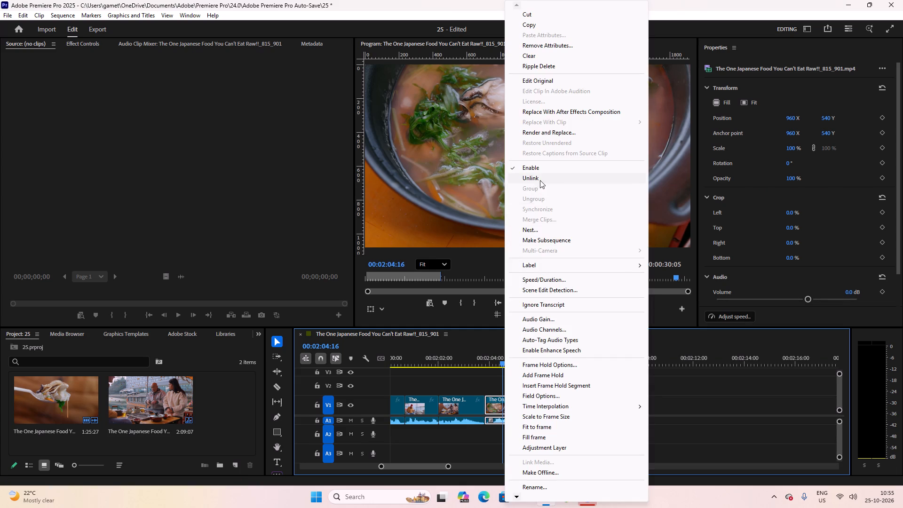
# Copy the unlinked oyster hot pot video, lock track V1, and paste the copy onto V2 at 00:00:01:25.
pyautogui.hotkey('ctrl', 'c')
pyautogui.scroll(-6, 505, 407)
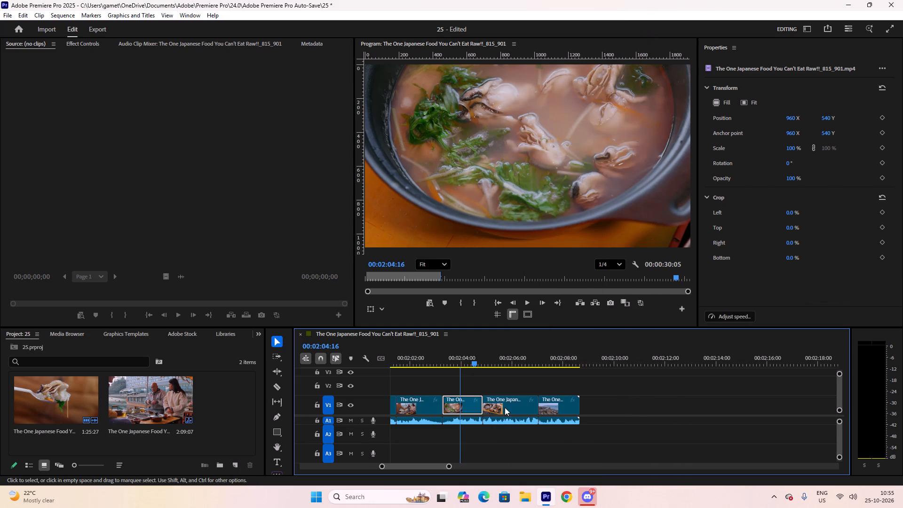
pyautogui.scroll(1, 505, 407)
pyautogui.keyDown('alt'); pyautogui.scroll(-14, 504, 407); pyautogui.keyUp('alt')
pyautogui.keyDown('alt'); pyautogui.scroll(-7, 489, 413); pyautogui.keyUp('alt')
pyautogui.scroll(20, 465, 422)
pyautogui.scroll(3, 465, 422)
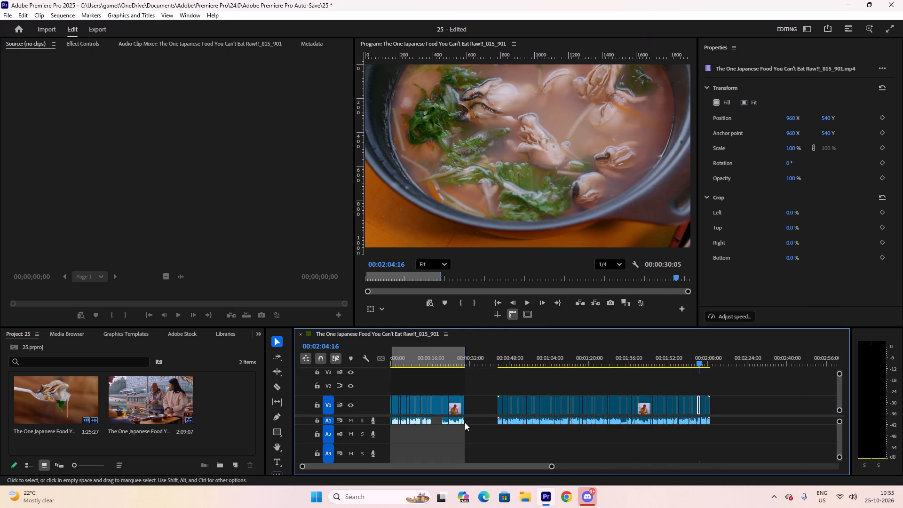
pyautogui.scroll(3, 465, 422)
pyautogui.keyDown('alt'); pyautogui.scroll(20, 445, 404); pyautogui.keyUp('alt')
pyautogui.keyDown('alt'); pyautogui.scroll(19, 445, 404); pyautogui.keyUp('alt')
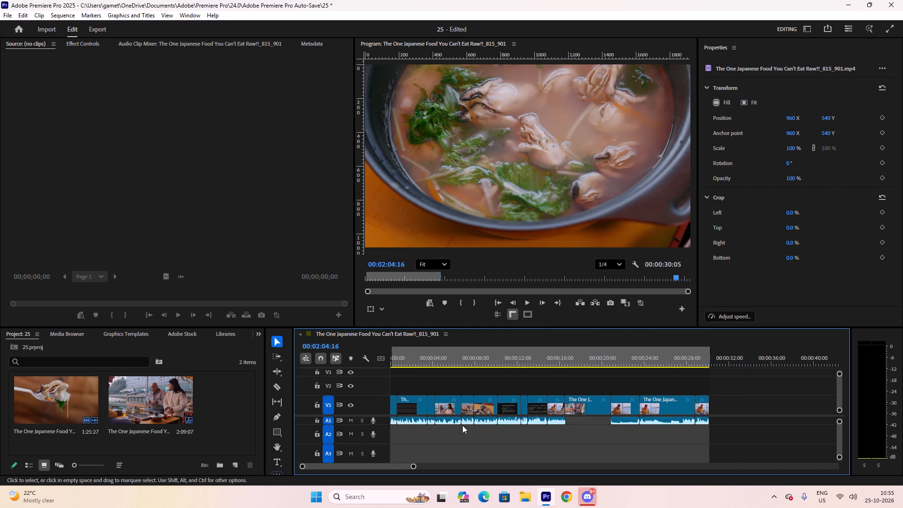
pyautogui.moveTo(423, 363); pyautogui.dragTo(411, 362)
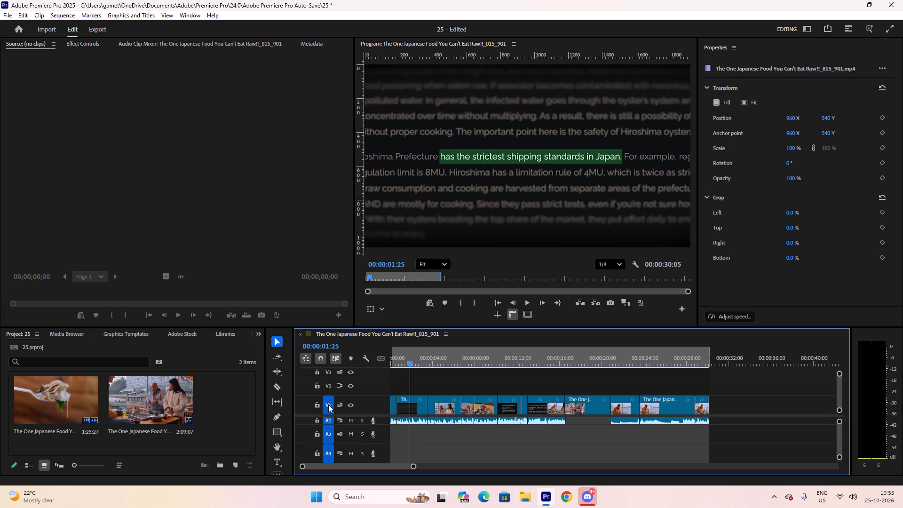
pyautogui.click(318, 406)
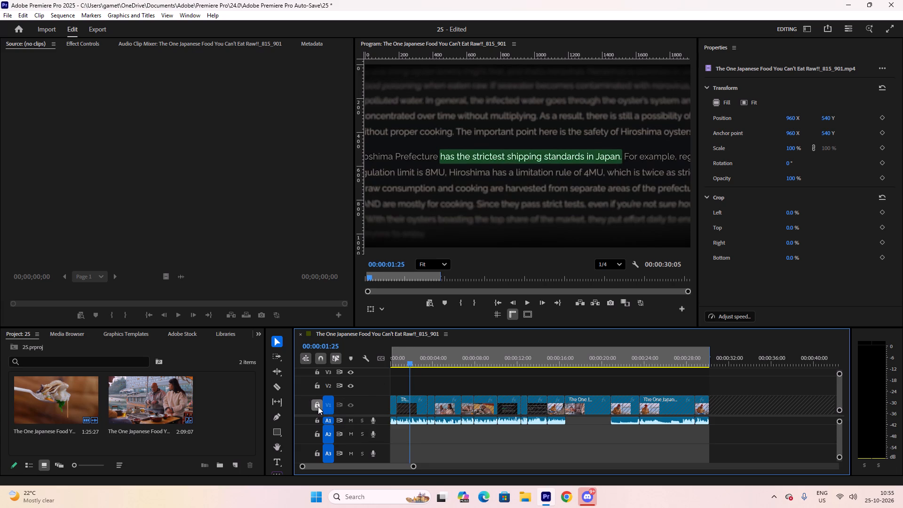
pyautogui.hotkey('ctrl', 'v')
# Move the pasted hot pot clip on V2 earlier so it starts about half a second into the sequence.
pyautogui.moveTo(412, 360); pyautogui.dragTo(375, 357)
pyautogui.press('space')
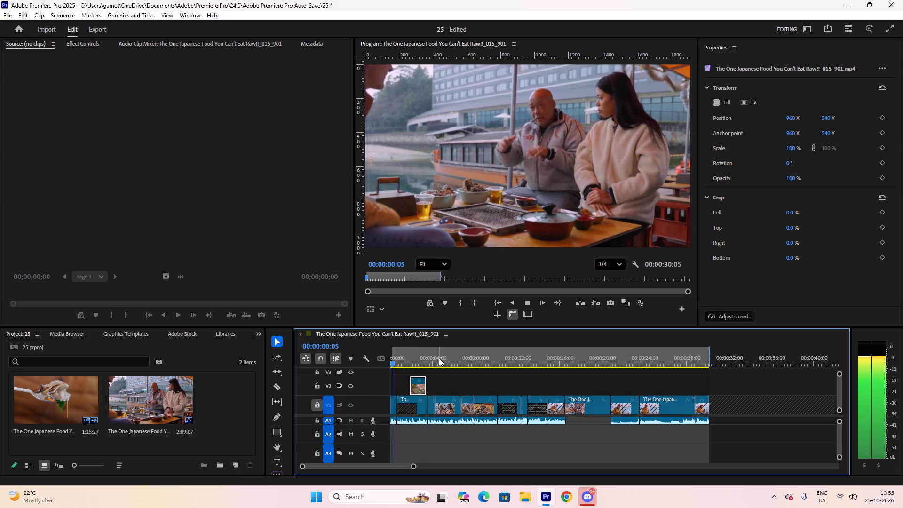
pyautogui.press('space')
pyautogui.moveTo(420, 385); pyautogui.dragTo(411, 386)
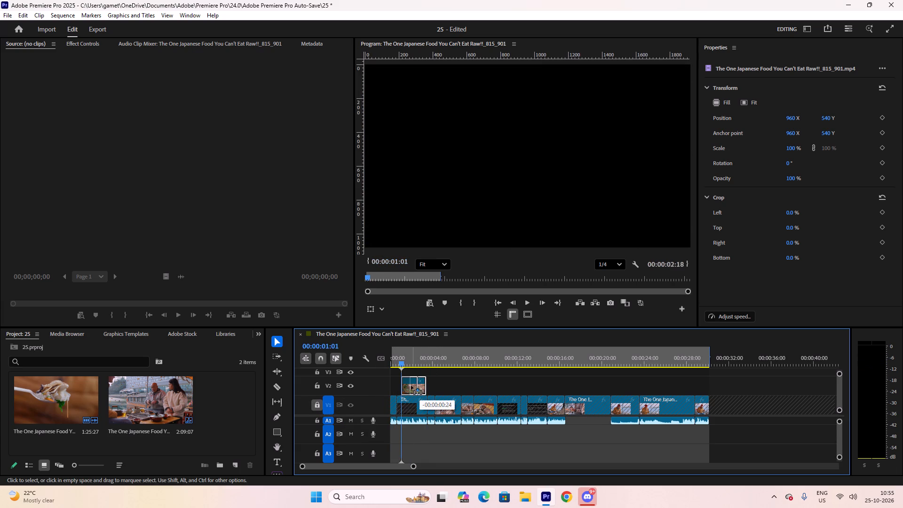
pyautogui.moveTo(411, 386); pyautogui.dragTo(405, 387)
# Play the opening from the sequence start to about 00:00:09 and check how the hot pot overlay sits.
pyautogui.moveTo(404, 363); pyautogui.dragTo(385, 362)
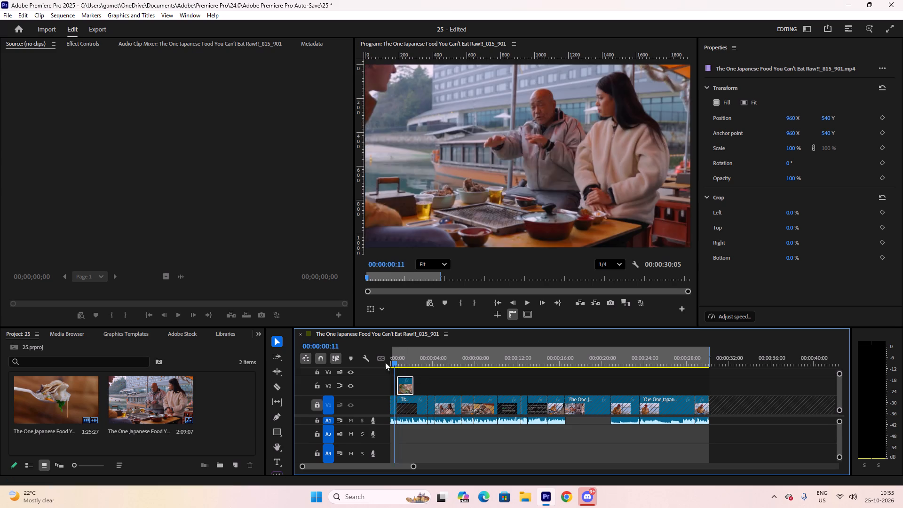
pyautogui.moveTo(385, 362); pyautogui.dragTo(364, 363)
pyautogui.press('space')
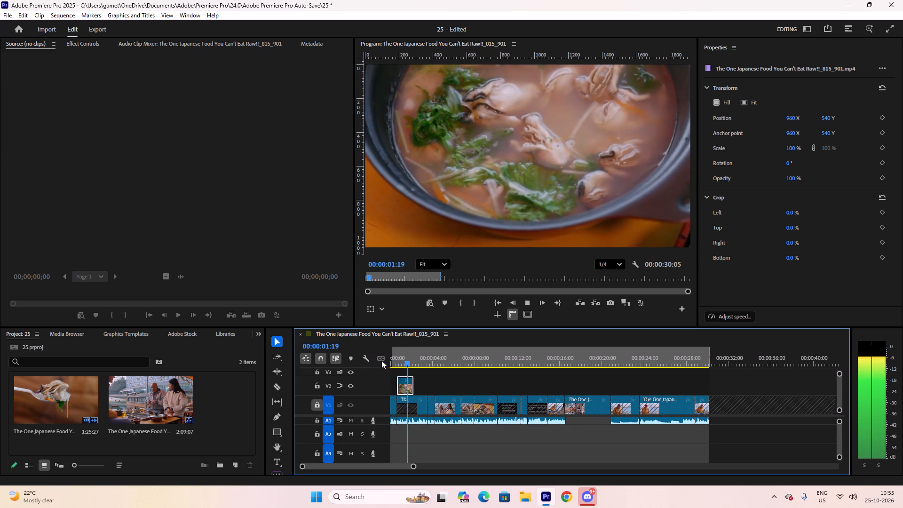
pyautogui.moveTo(417, 362); pyautogui.dragTo(387, 365)
pyautogui.press('space')
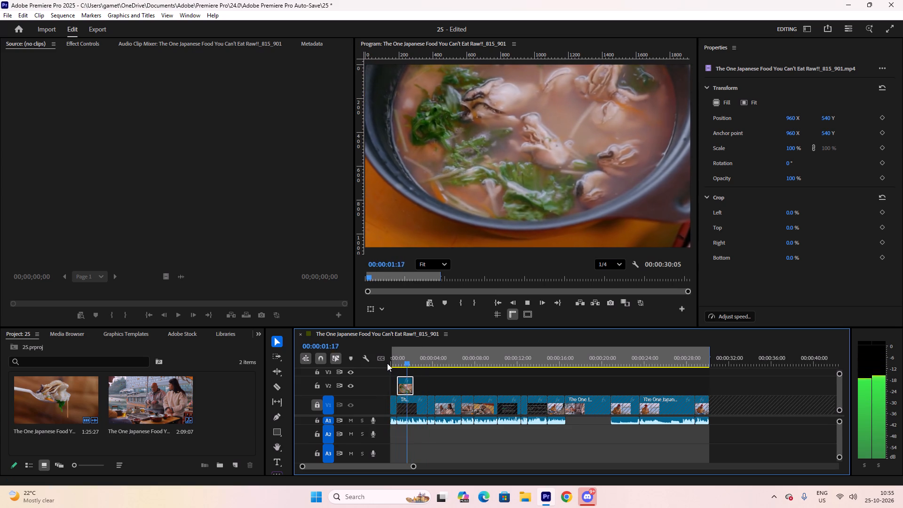
pyautogui.press('space')
pyautogui.press('space')
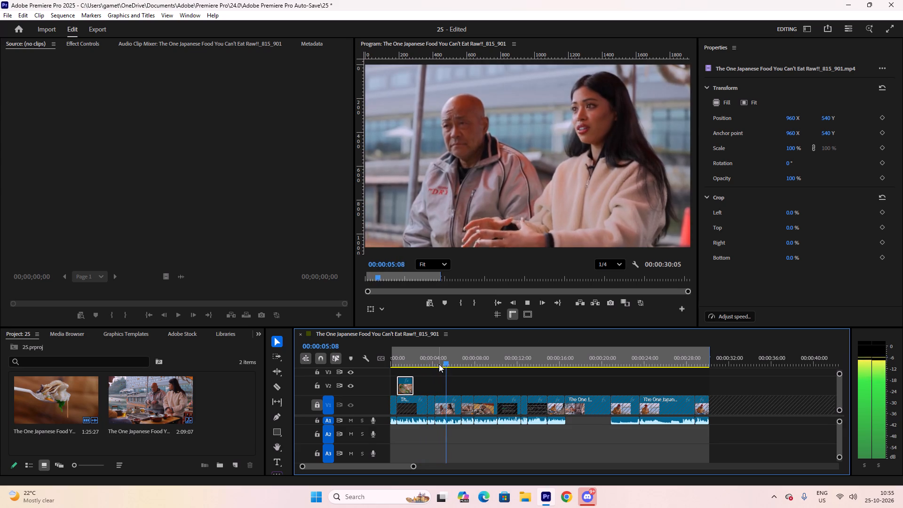
pyautogui.keyDown('alt'); pyautogui.scroll(-8, 439, 364); pyautogui.keyUp('alt')
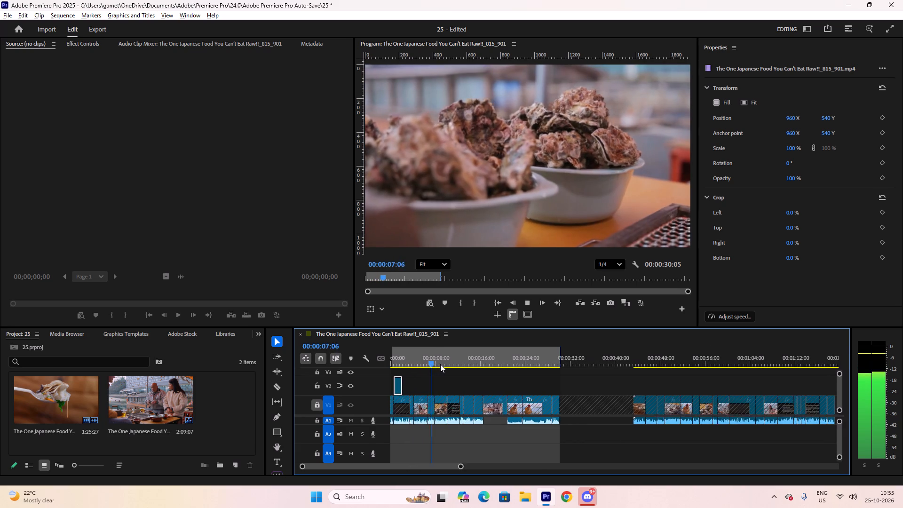
pyautogui.keyDown('alt'); pyautogui.scroll(-2, 440, 364); pyautogui.keyUp('alt')
pyautogui.keyDown('alt'); pyautogui.scroll(3, 444, 382); pyautogui.keyUp('alt')
pyautogui.scroll(7, 444, 386)
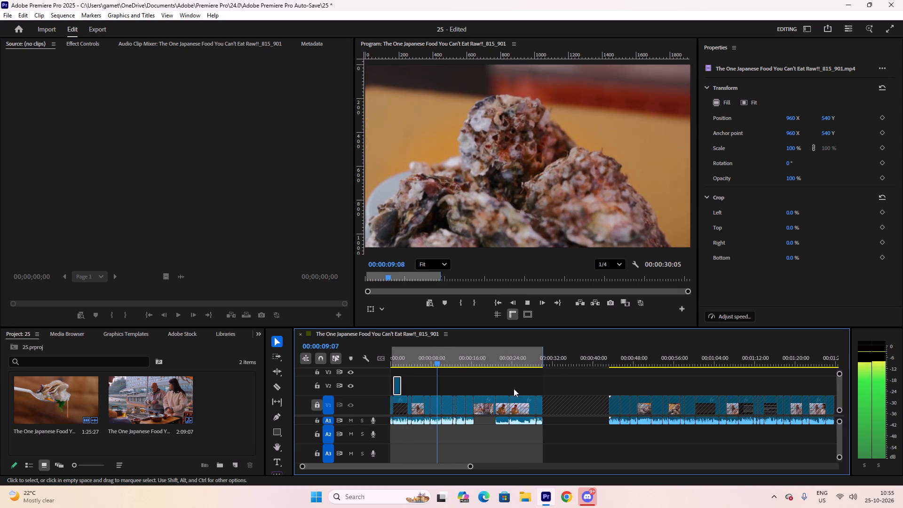
pyautogui.scroll(4, 514, 389)
# Unlock video track V1.
pyautogui.moveTo(442, 361); pyautogui.dragTo(430, 362)
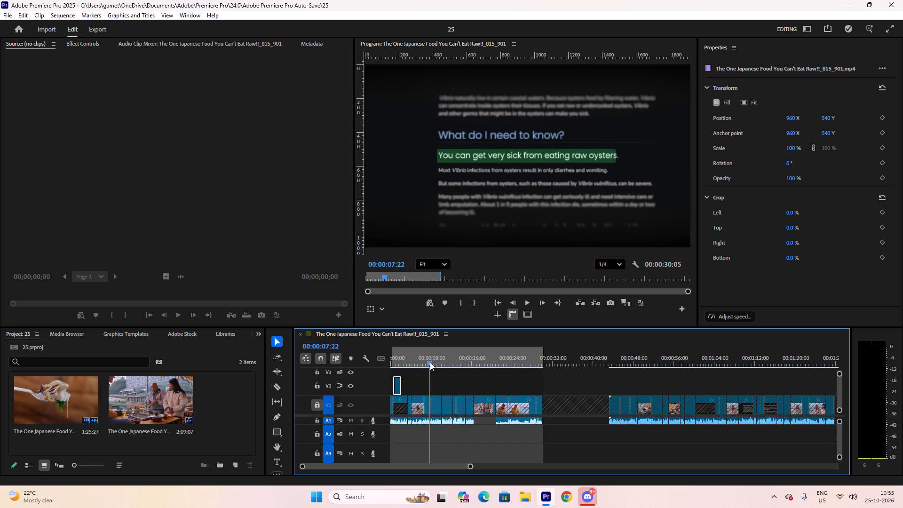
pyautogui.moveTo(430, 362); pyautogui.dragTo(436, 362)
pyautogui.click(318, 405)
pyautogui.press('space')
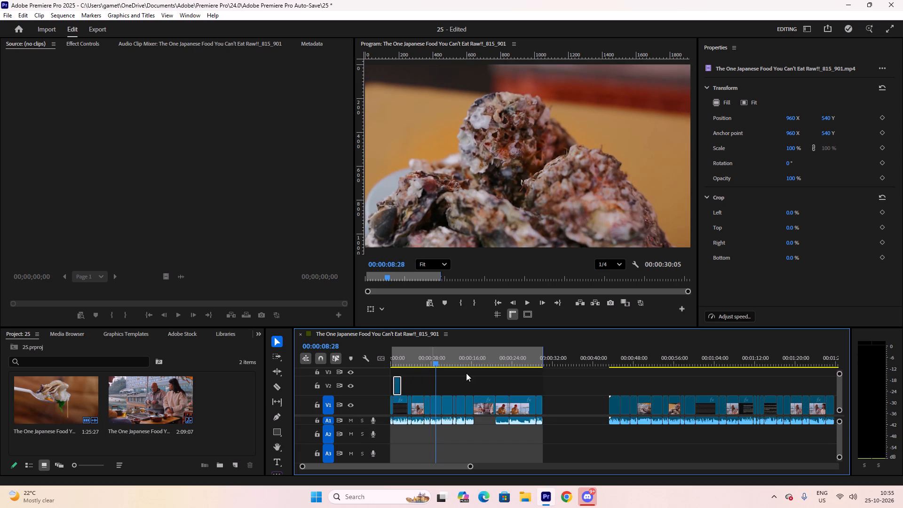
# Unlink the oyster pile clip near 00:00:08:06 on V1 from its audio and copy only its video.
pyautogui.moveTo(438, 357); pyautogui.dragTo(430, 361)
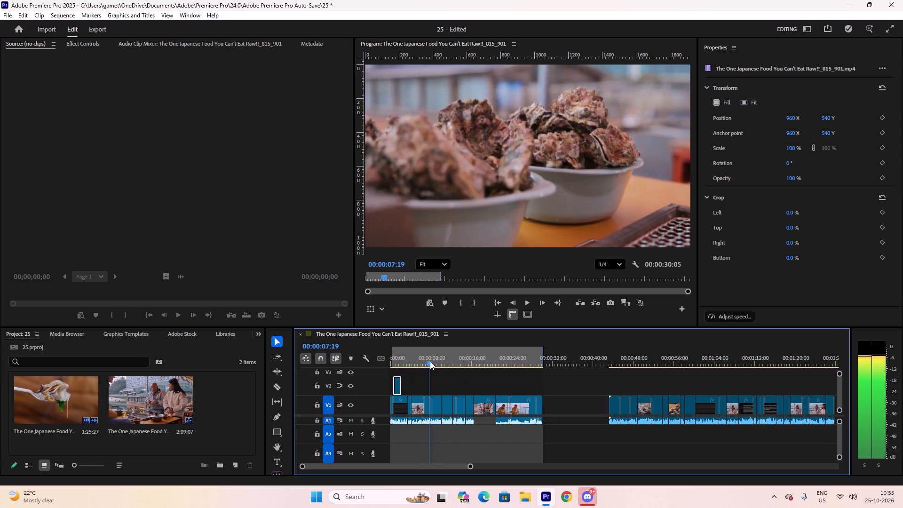
pyautogui.moveTo(430, 361); pyautogui.dragTo(433, 363)
pyautogui.click(433, 405)
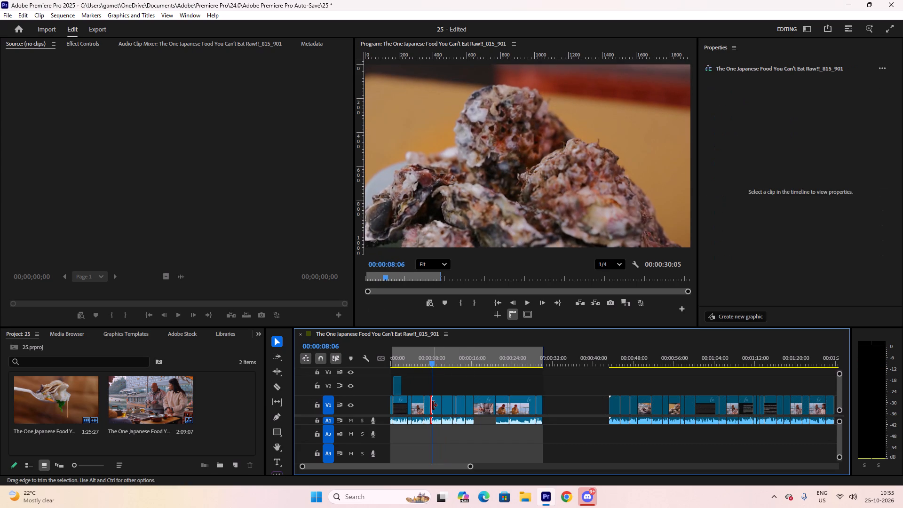
pyautogui.click(435, 405)
pyautogui.hotkey('ctrl', 'c')
pyautogui.moveTo(435, 353); pyautogui.dragTo(404, 355)
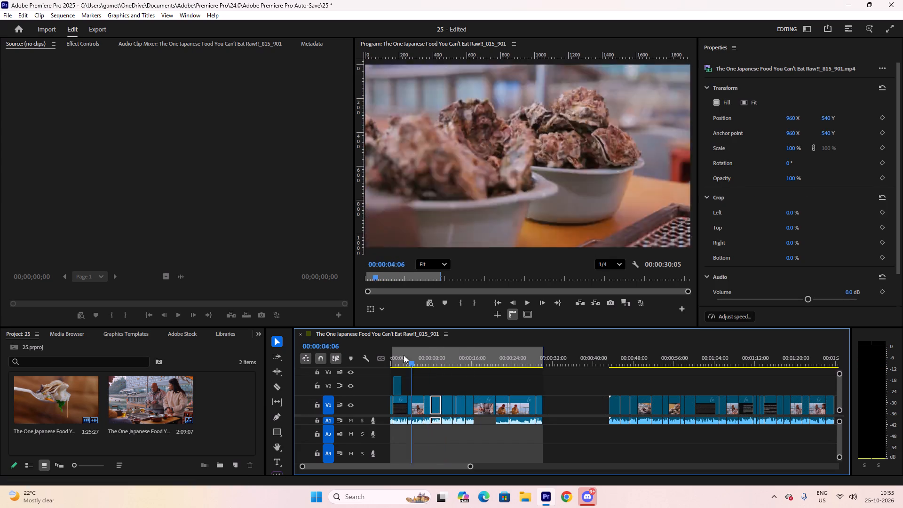
pyautogui.moveTo(404, 355); pyautogui.dragTo(347, 363)
pyautogui.click(436, 402)
pyautogui.rightClick(436, 402)
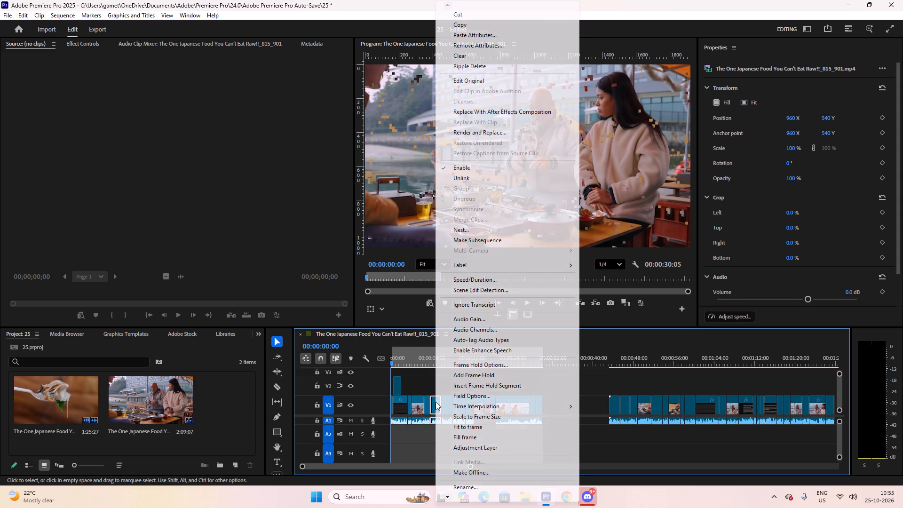
pyautogui.click(463, 176)
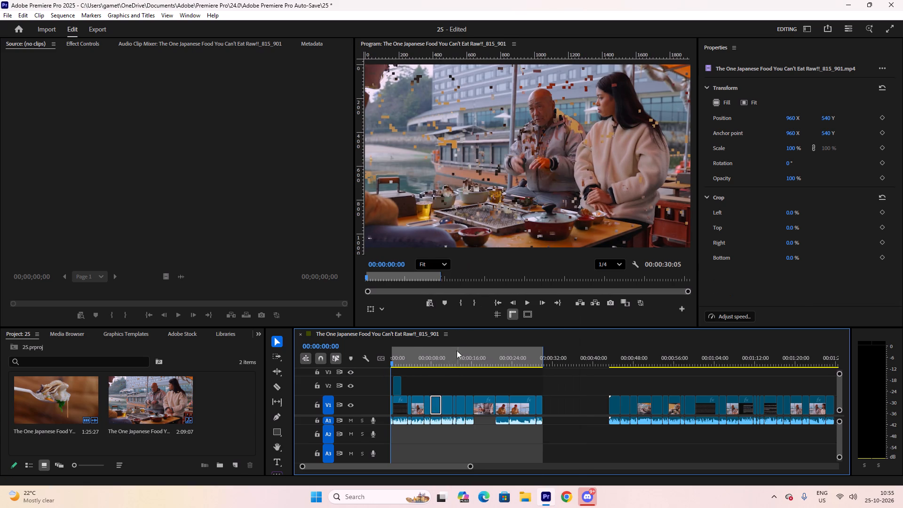
pyautogui.click(437, 408)
pyautogui.hotkey('ctrl', 'c')
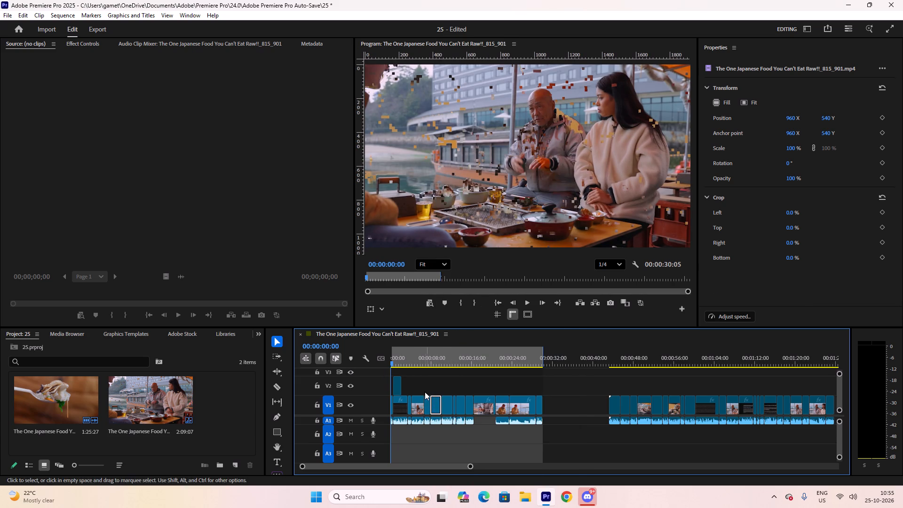
# Lock tracks V1 and V2 and paste the copied oyster pile video onto V3 at 00:00:02:04, where the hot pot overlay ends.
pyautogui.moveTo(397, 356); pyautogui.dragTo(405, 357)
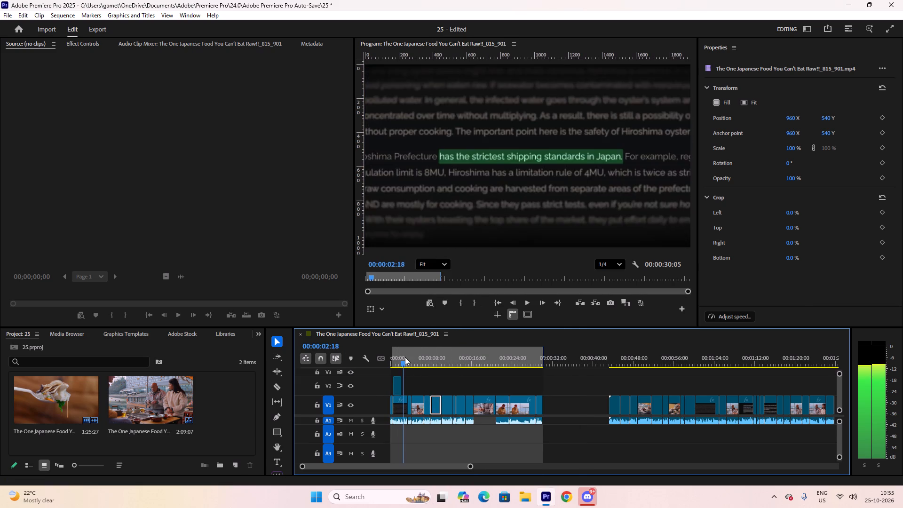
pyautogui.moveTo(405, 357); pyautogui.dragTo(403, 357)
pyautogui.click(316, 403)
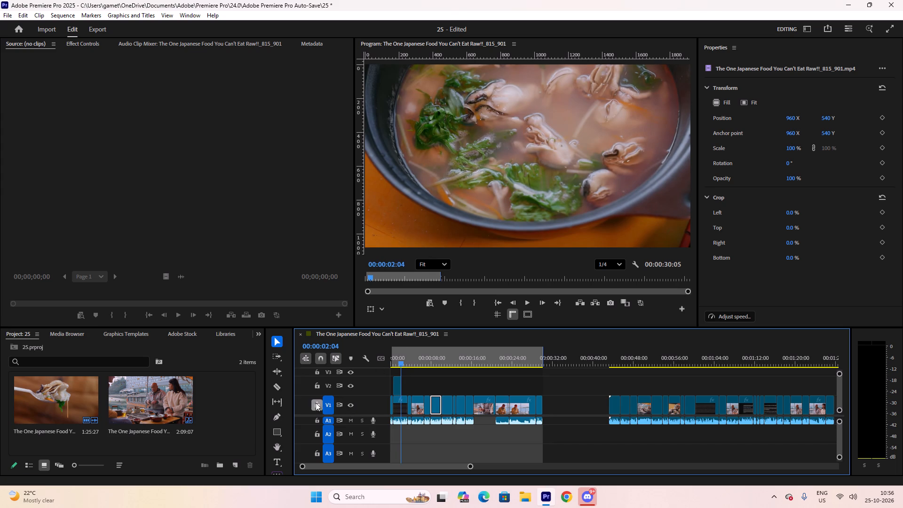
pyautogui.click(316, 384)
pyautogui.hotkey('ctrl', 'v')
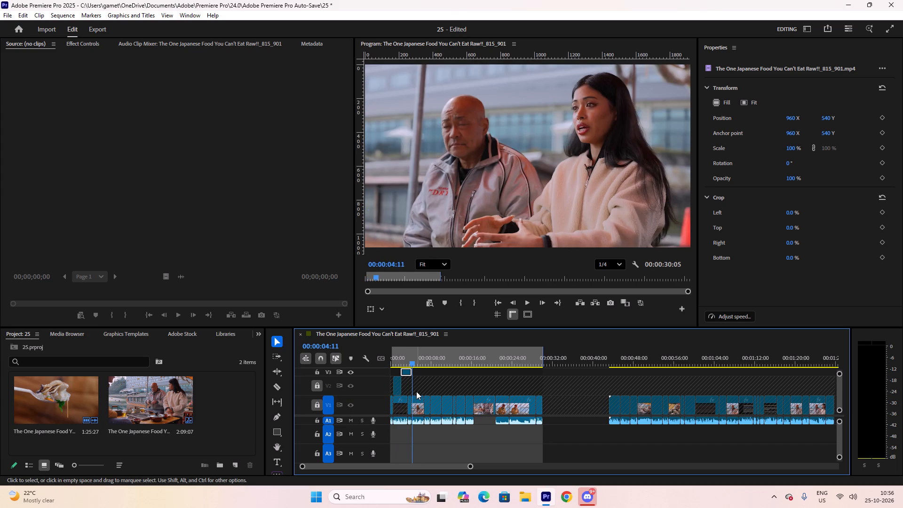
pyautogui.keyDown('ctrl'); pyautogui.scroll(5, 426, 413); pyautogui.keyUp('ctrl')
pyautogui.click(420, 382)
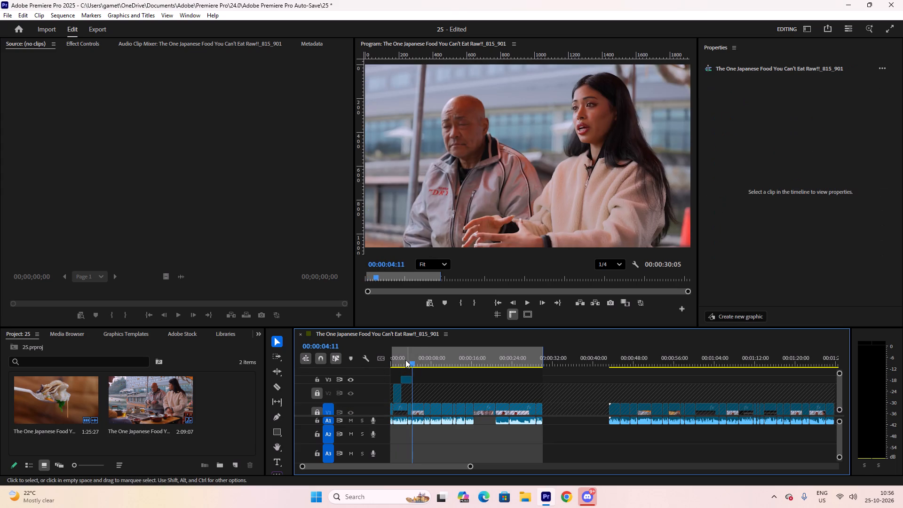
# Play from the sequence start to about 00:00:07:10 and check the two overlay clips.
pyautogui.moveTo(404, 357); pyautogui.dragTo(389, 358)
pyautogui.press('space')
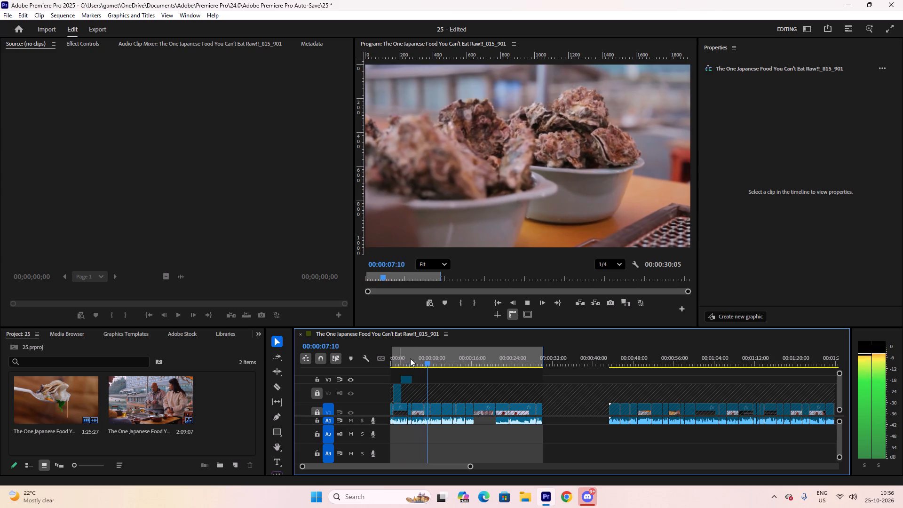
pyautogui.press('space')
pyautogui.moveTo(430, 358); pyautogui.dragTo(424, 358)
# Unlock video tracks V1 and V2.
pyautogui.keyDown('alt'); pyautogui.scroll(13, 422, 374); pyautogui.keyUp('alt')
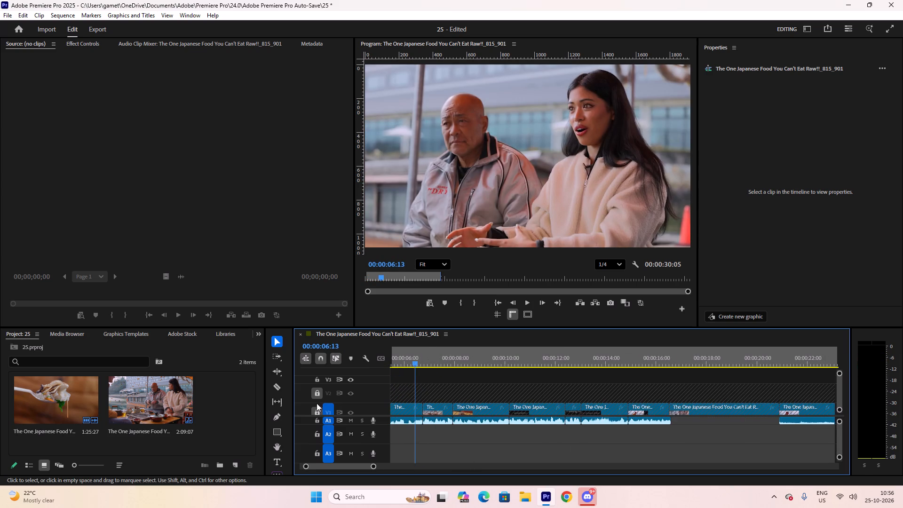
pyautogui.click(317, 411)
pyautogui.click(315, 390)
# Trim about 2 frames off the end of the interview clip on V1 before the cut near 00:00:06:22, and replay the cut.
pyautogui.keyDown('alt'); pyautogui.scroll(5, 429, 397); pyautogui.keyUp('alt')
pyautogui.scroll(-3, 454, 393)
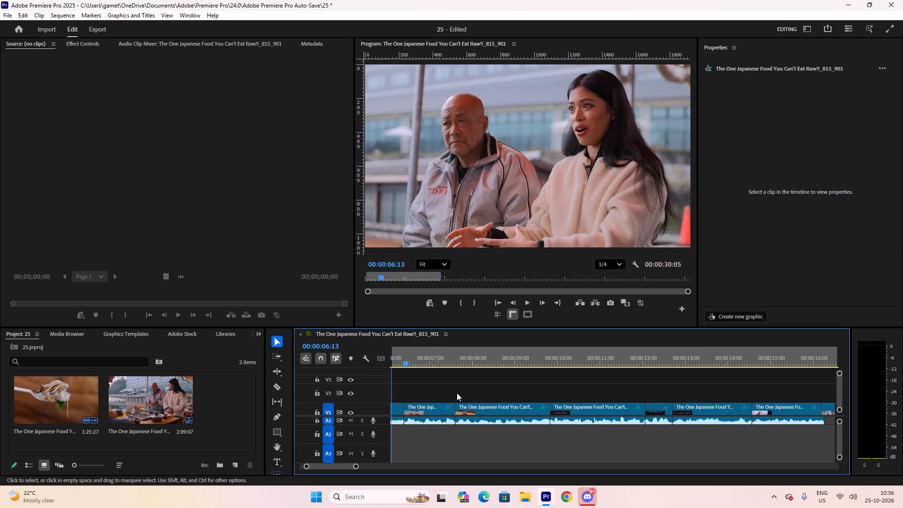
pyautogui.scroll(-2, 457, 393)
pyautogui.scroll(17, 465, 394)
pyautogui.keyDown('ctrl'); pyautogui.scroll(-3, 537, 391); pyautogui.keyUp('ctrl')
pyautogui.click(574, 366)
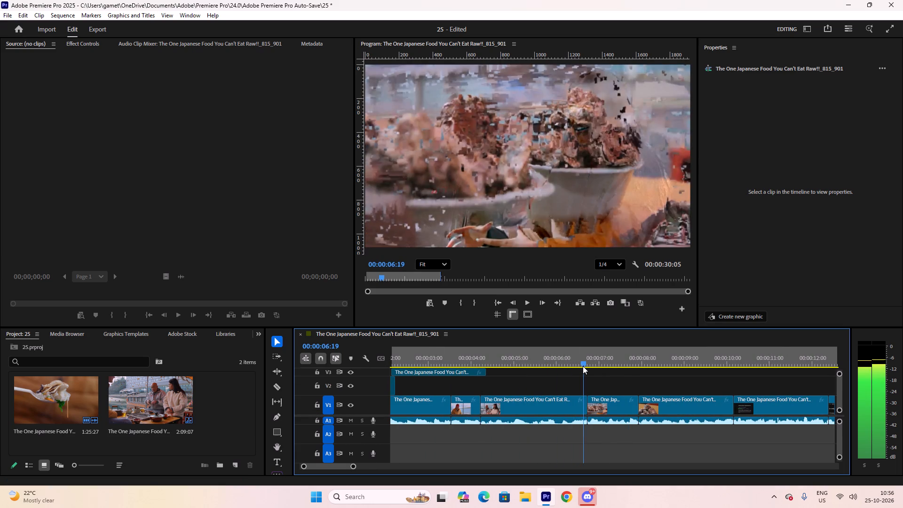
pyautogui.press('space')
pyautogui.moveTo(571, 362); pyautogui.dragTo(580, 361)
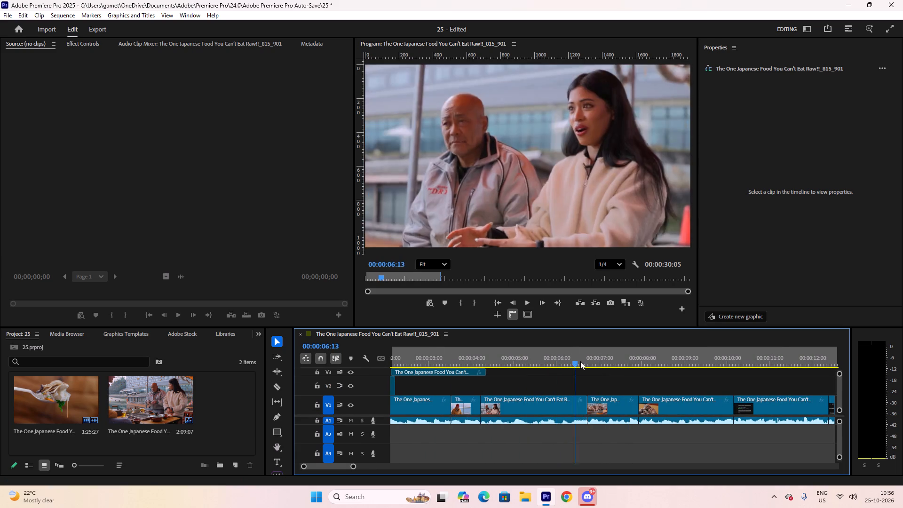
pyautogui.moveTo(580, 361); pyautogui.dragTo(594, 361)
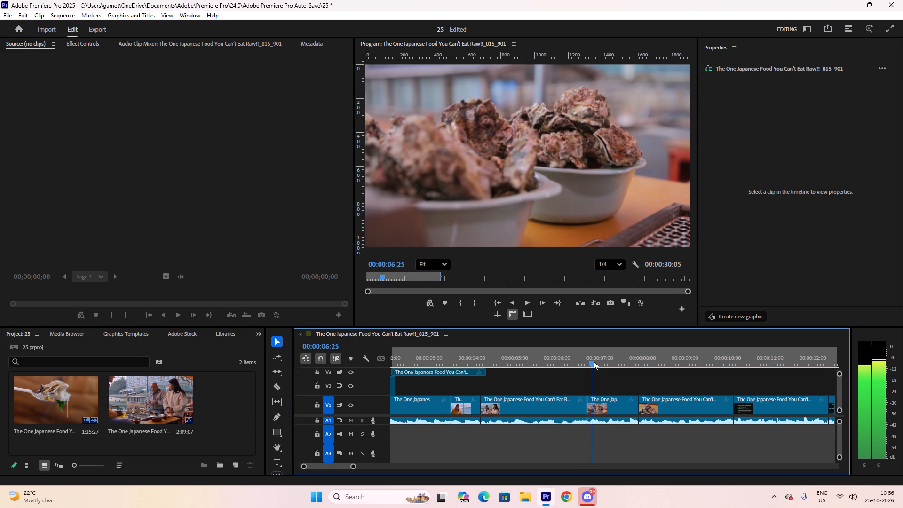
pyautogui.moveTo(594, 361); pyautogui.dragTo(586, 360)
pyautogui.moveTo(586, 406); pyautogui.dragTo(580, 406)
pyautogui.moveTo(578, 363); pyautogui.dragTo(572, 363)
pyautogui.press('space')
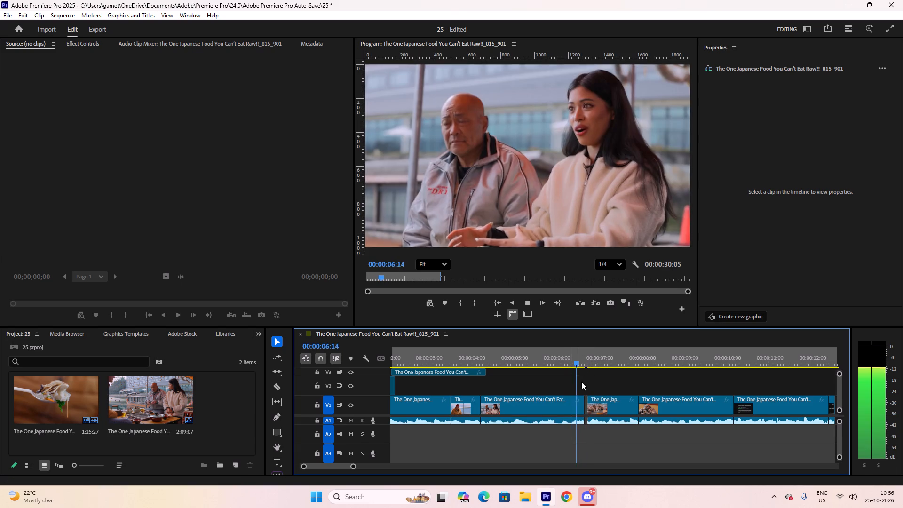
pyautogui.press('space')
# Unlink the trimmed interview clip's audio and video, and extend its audio end by 2 frames to meet the next clip.
pyautogui.click(571, 404)
pyautogui.rightClick(570, 404)
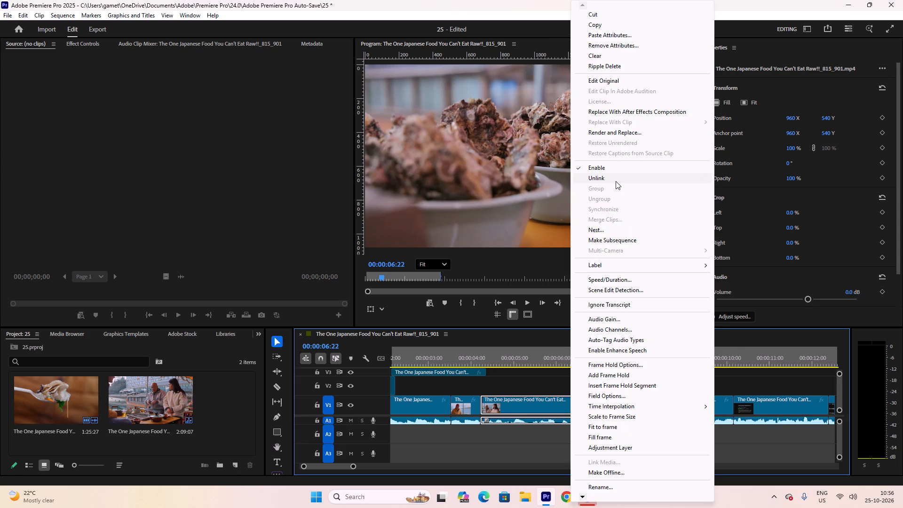
pyautogui.click(614, 181)
pyautogui.click(585, 421)
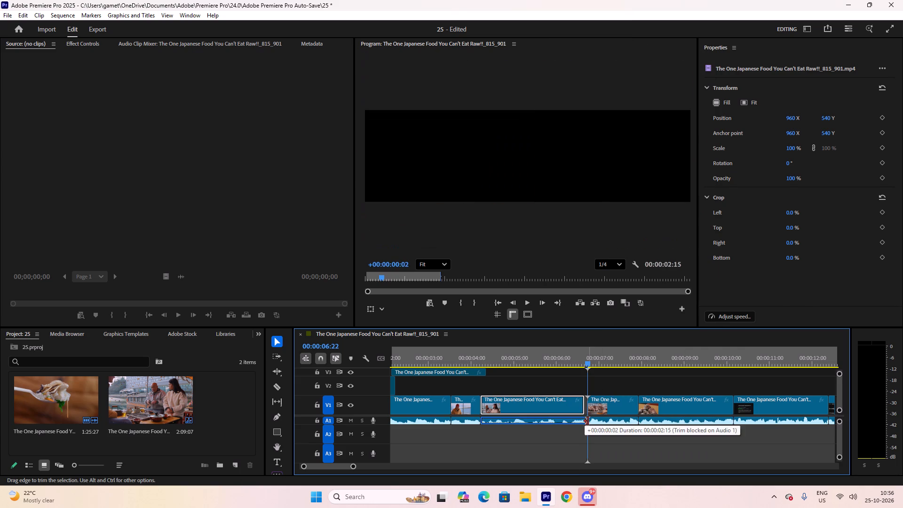
pyautogui.click(592, 431)
# Play the sequence from just before the cut near 00:00:06:22 to about 00:00:25:25, checking the cuts and the gap in the audio.
pyautogui.moveTo(575, 360); pyautogui.dragTo(552, 355)
pyautogui.press('space')
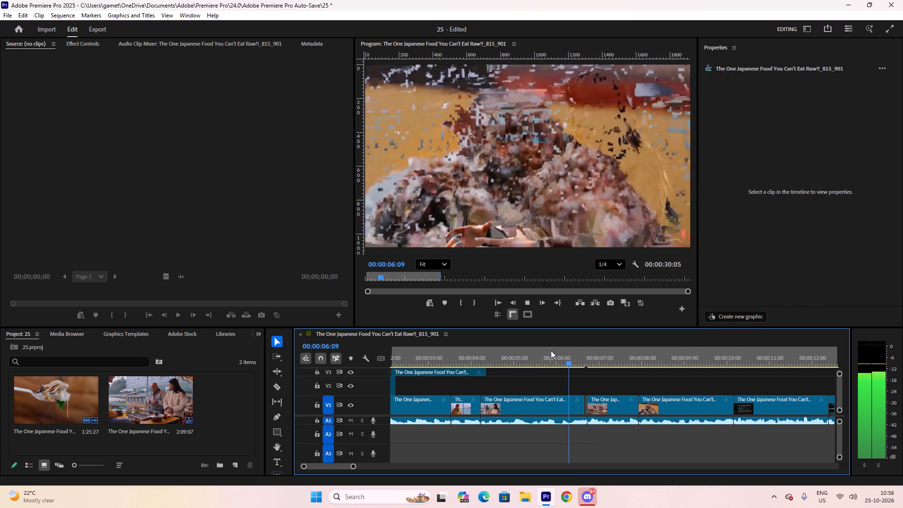
pyautogui.click(551, 346)
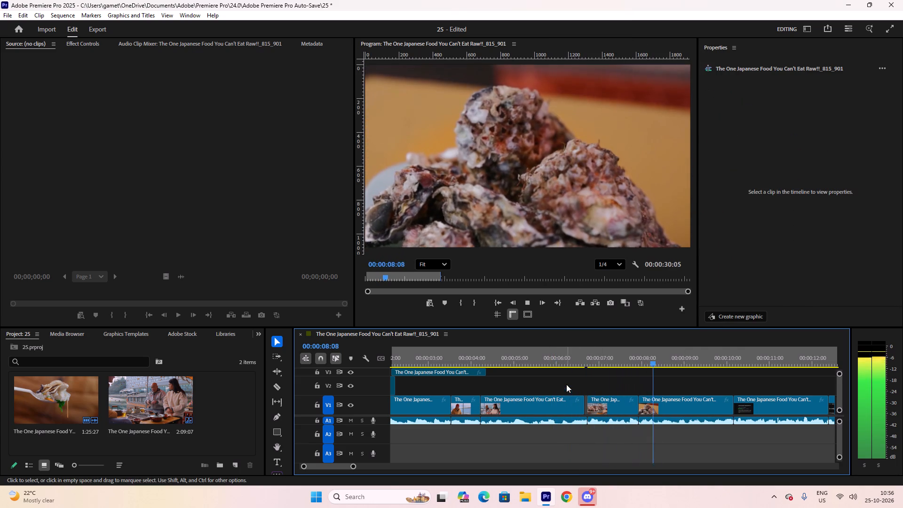
pyautogui.keyDown('alt'); pyautogui.scroll(-12, 566, 397); pyautogui.keyUp('alt')
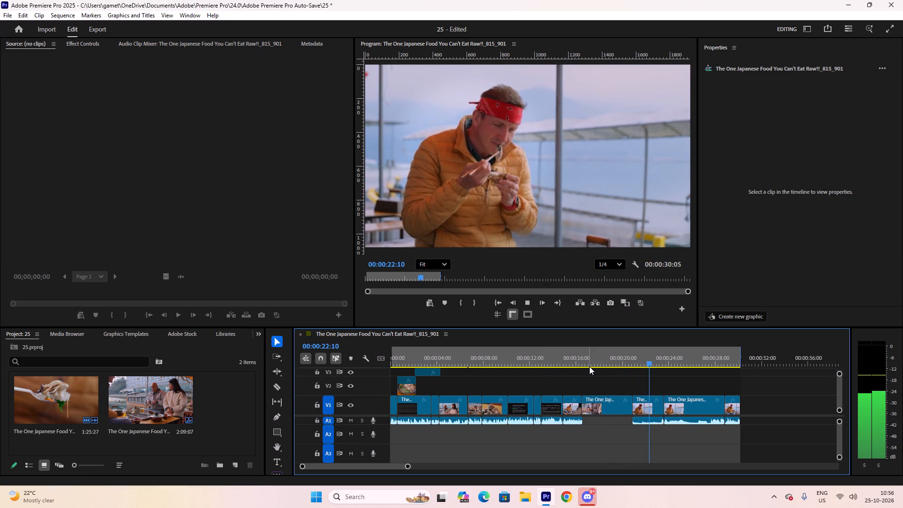
pyautogui.moveTo(593, 360); pyautogui.dragTo(586, 361)
pyautogui.press('space')
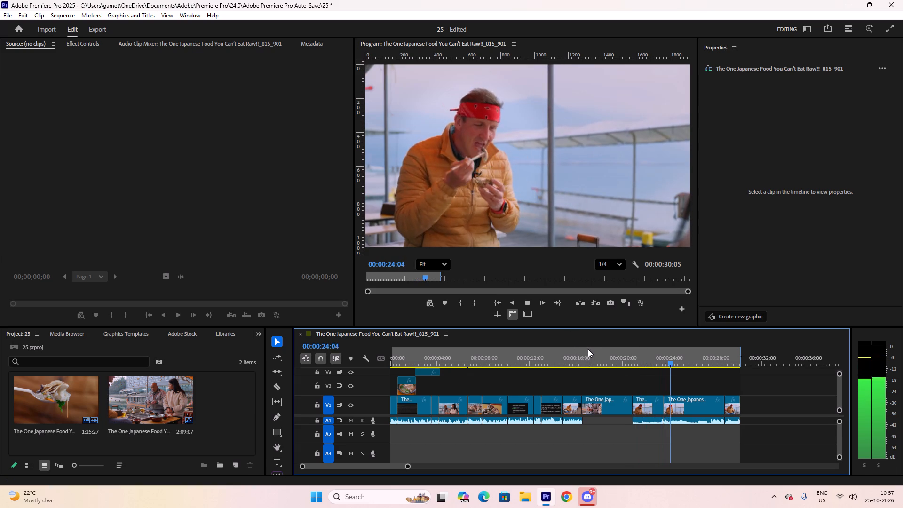
pyautogui.press('space')
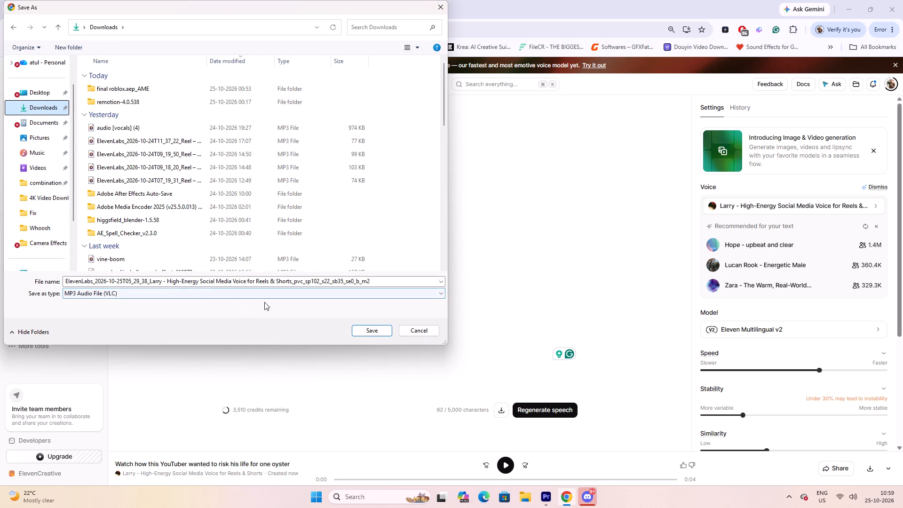
pyautogui.click(368, 326)
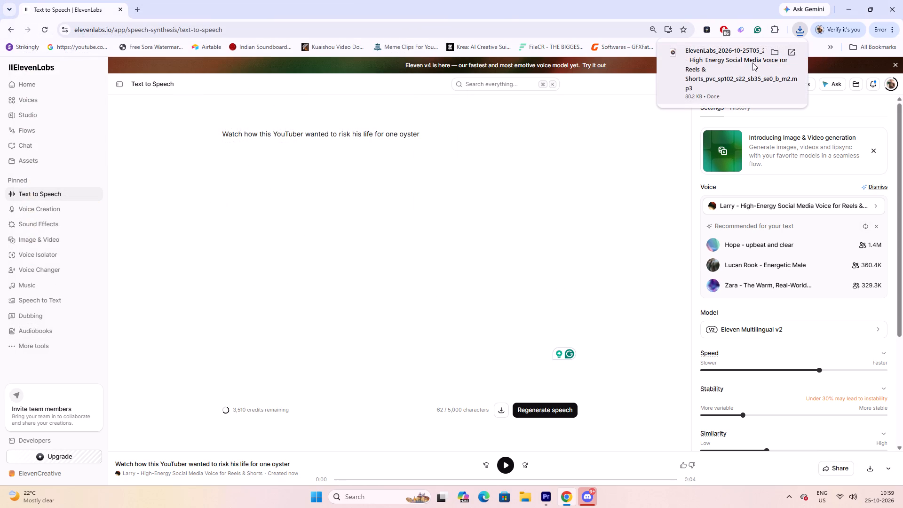
# Place the downloaded voice-over in the Premiere Pro sequence on track A2, starting at 00:00:16:16 where A1 has no audio.
pyautogui.moveTo(747, 64); pyautogui.dragTo(575, 454)
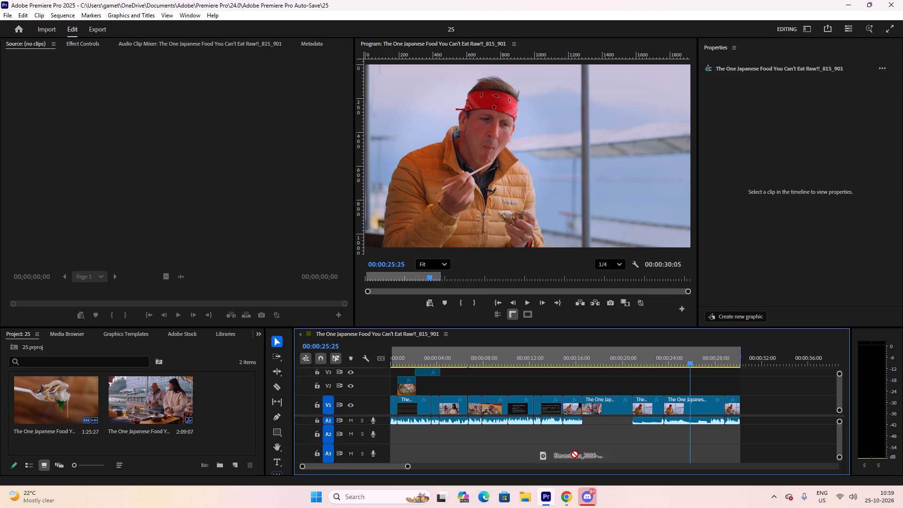
pyautogui.moveTo(575, 454); pyautogui.dragTo(580, 440)
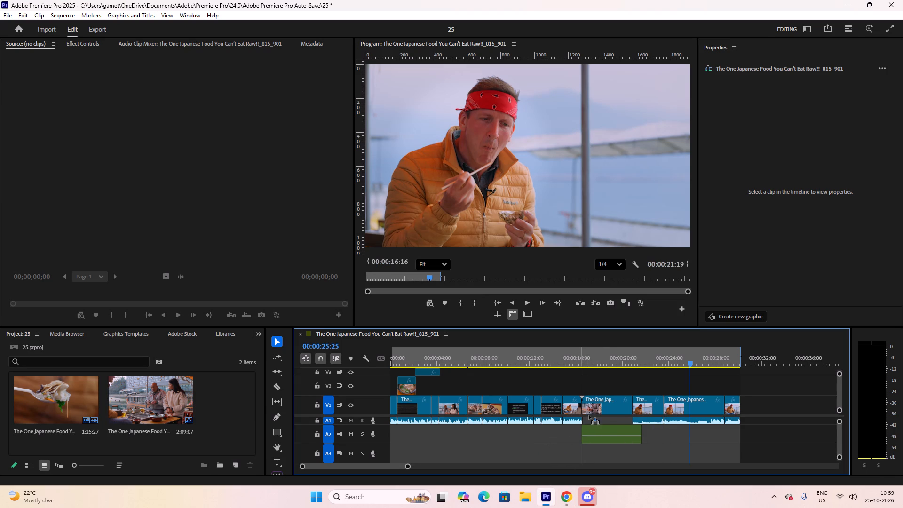
# Play the voice-over and trim its end to line up with the end of the V1 clip above it.
pyautogui.moveTo(589, 353); pyautogui.dragTo(570, 351)
pyautogui.press('space')
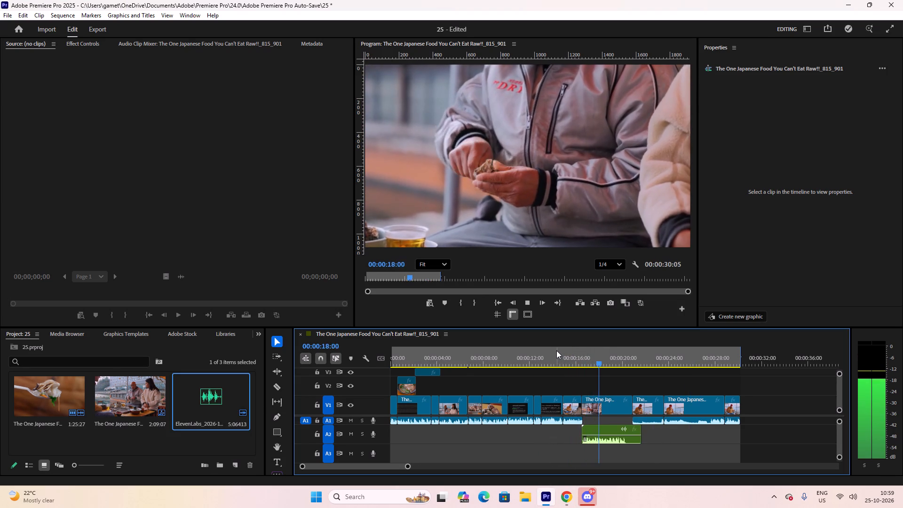
pyautogui.moveTo(642, 436); pyautogui.dragTo(631, 436)
pyautogui.press('space')
pyautogui.press('space')
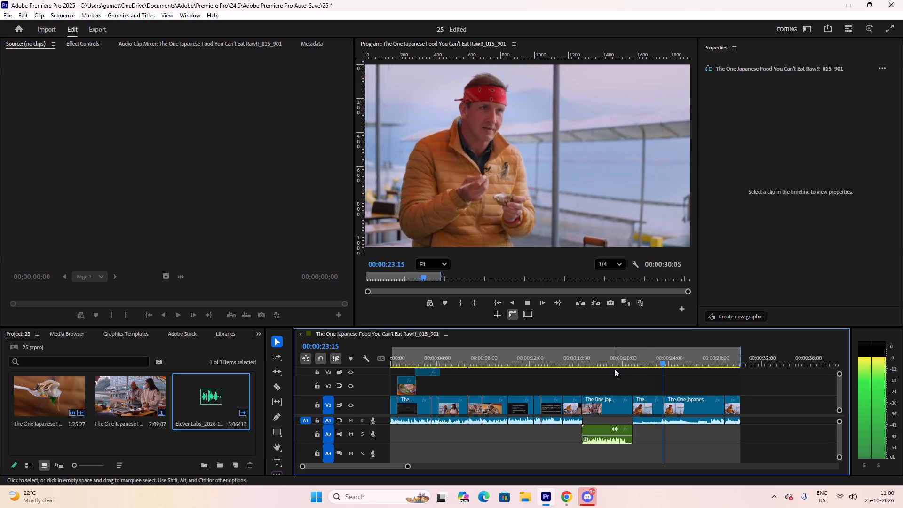
# Trim the start of the clip following the voice-over section to 00:00:21:18.
pyautogui.moveTo(634, 357); pyautogui.dragTo(629, 357)
pyautogui.press('space')
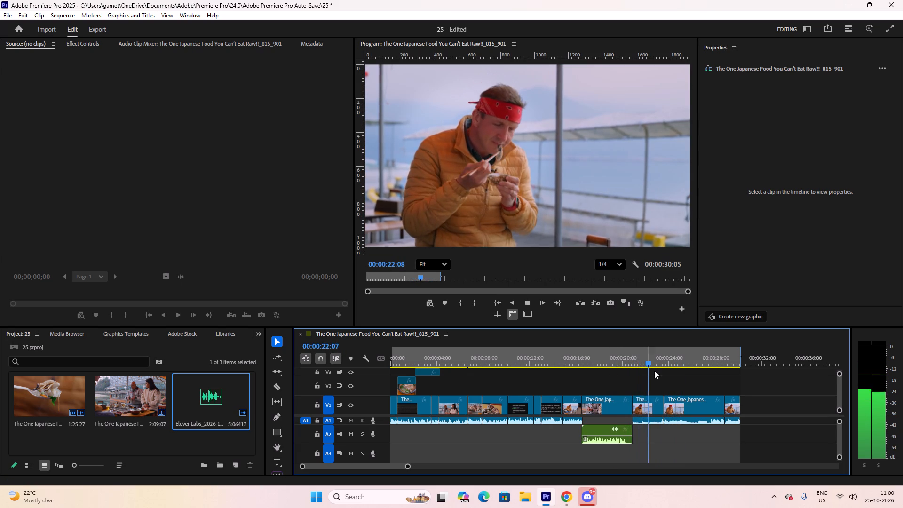
pyautogui.press('space')
pyautogui.moveTo(650, 358); pyautogui.dragTo(642, 359)
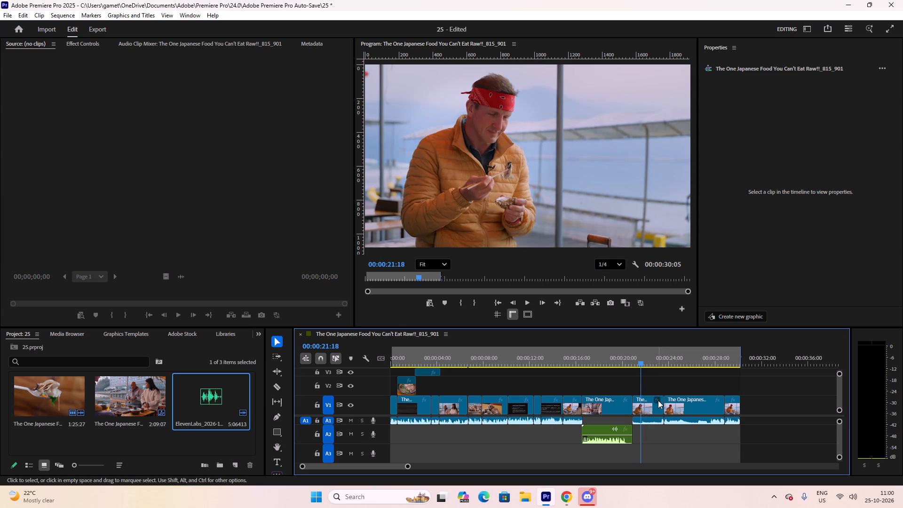
pyautogui.click(650, 405)
pyautogui.moveTo(633, 400); pyautogui.dragTo(642, 399)
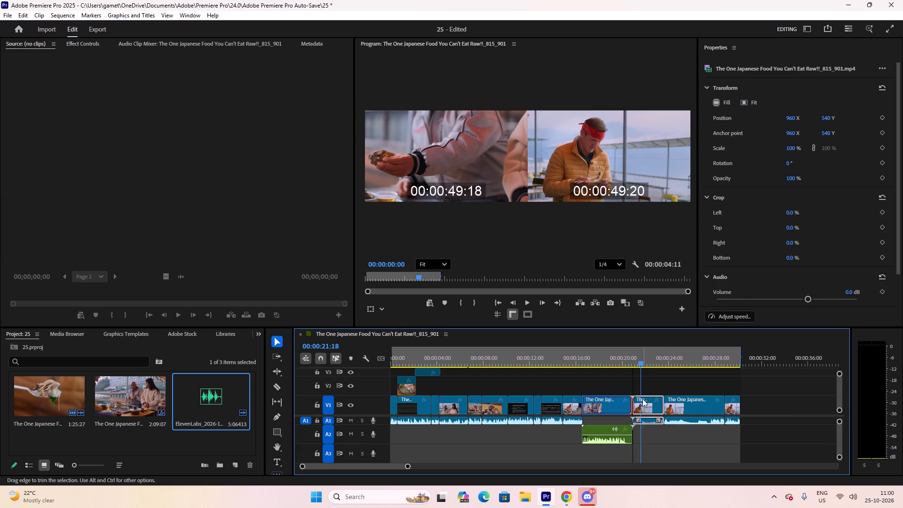
pyautogui.moveTo(635, 404); pyautogui.dragTo(641, 404)
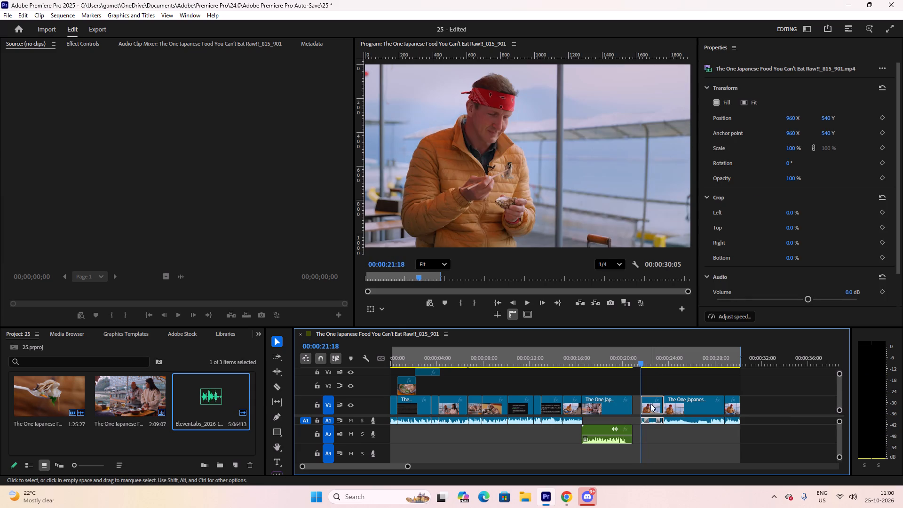
# Move the trimmed clip and the clips after it earlier to close the gaps up to the voice-over section.
pyautogui.moveTo(650, 403); pyautogui.dragTo(643, 404)
pyautogui.moveTo(706, 402); pyautogui.dragTo(693, 403)
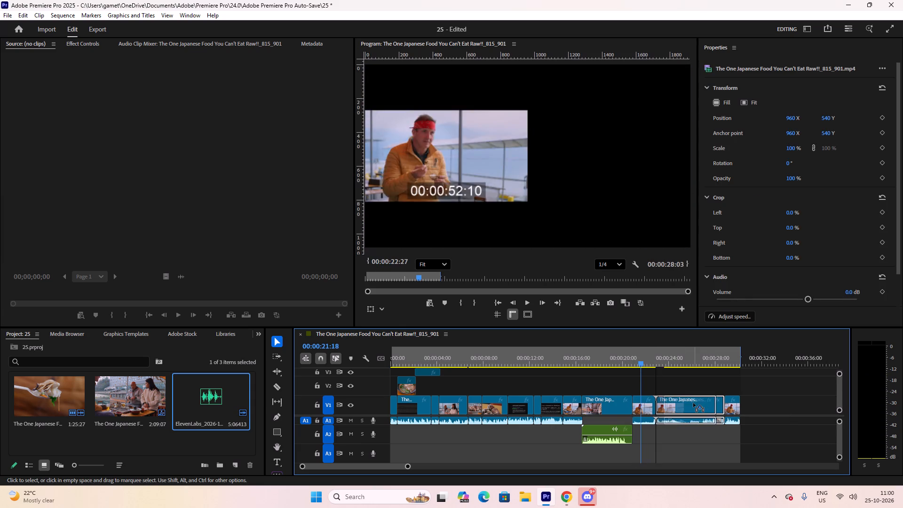
pyautogui.moveTo(693, 403); pyautogui.dragTo(692, 403)
pyautogui.moveTo(731, 406); pyautogui.dragTo(712, 408)
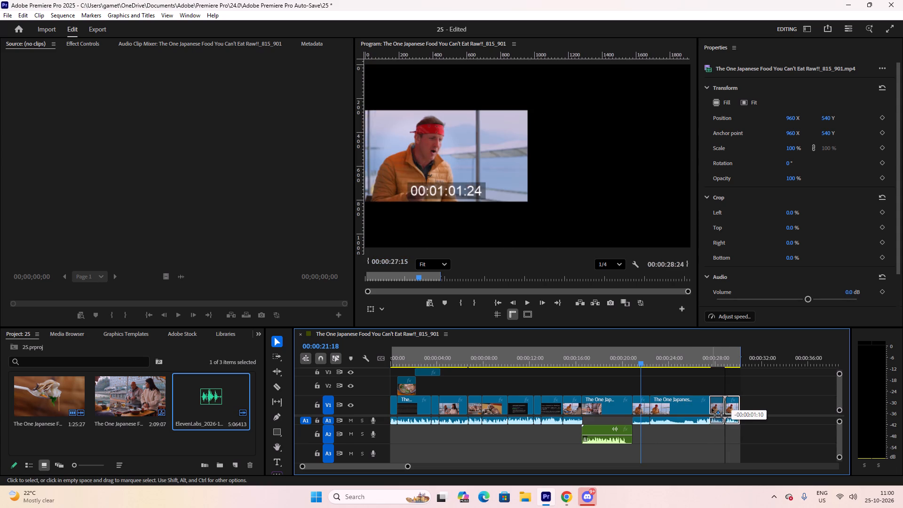
pyautogui.moveTo(712, 408); pyautogui.dragTo(712, 409)
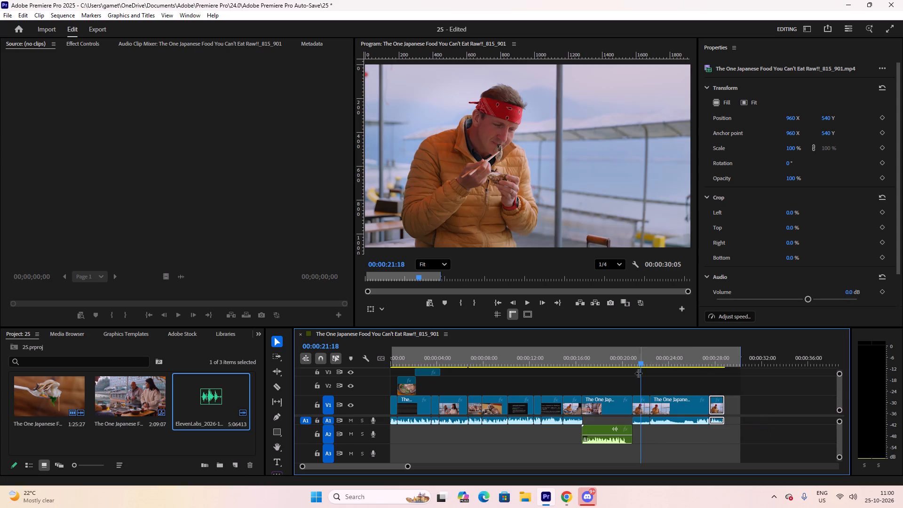
# Play the cut between the two clips that follow the voice-over, around 00:00:22:12, to check the transition.
pyautogui.click(634, 371)
pyautogui.click(637, 359)
pyautogui.press('space')
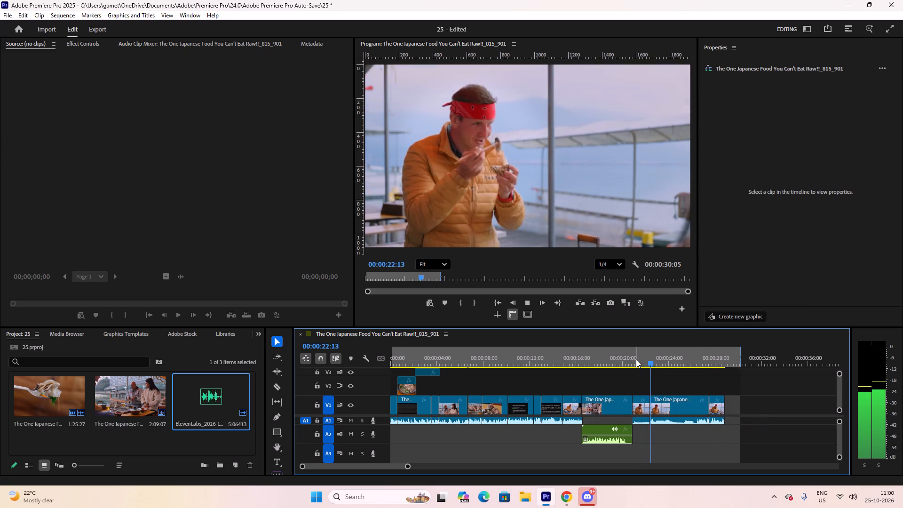
pyautogui.press('space')
pyautogui.moveTo(656, 363); pyautogui.dragTo(646, 363)
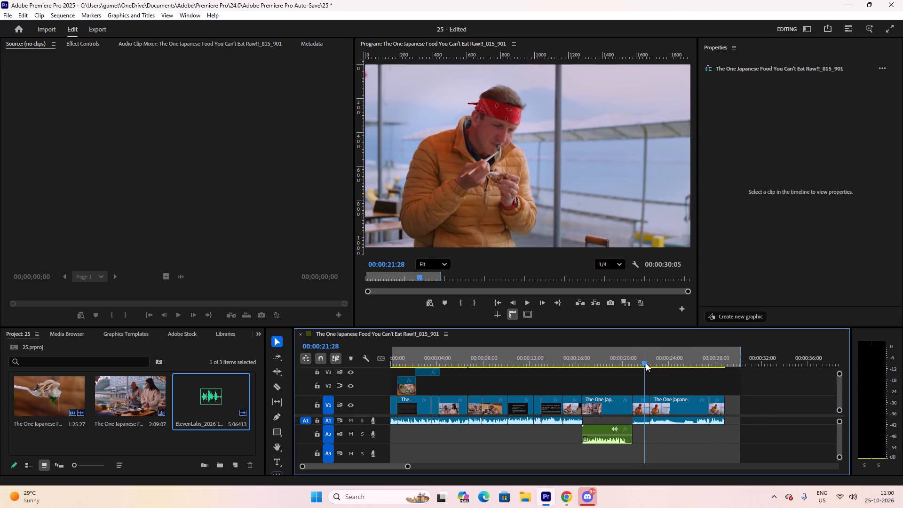
pyautogui.press('space')
pyautogui.moveTo(642, 362); pyautogui.dragTo(626, 360)
pyautogui.press('space')
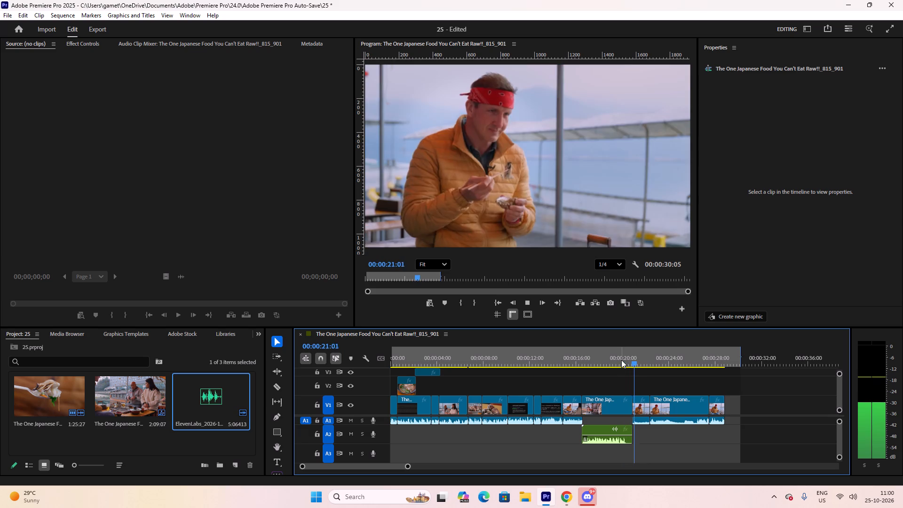
pyautogui.press('space')
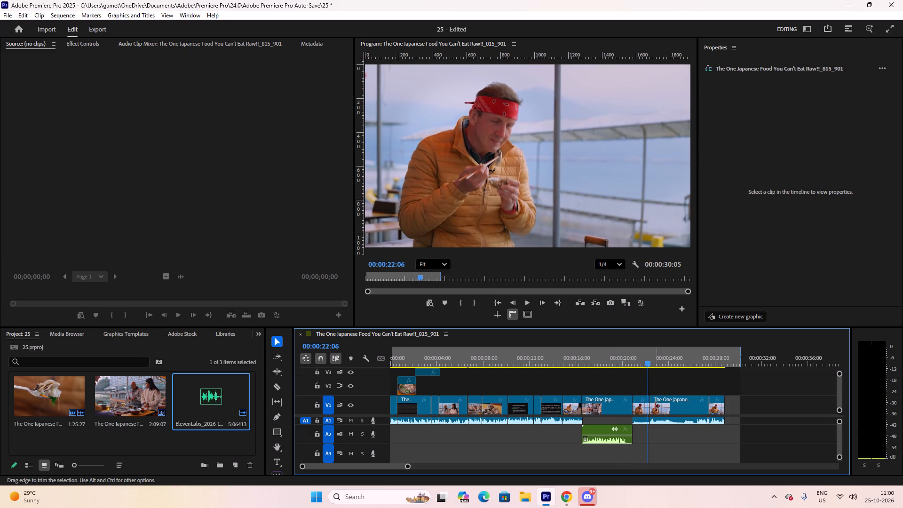
# Shift the last two clips slightly later from 00:00:22:12 and extend the start of the first one back into the gap.
pyautogui.keyDown('alt'); pyautogui.scroll(11, 655, 416); pyautogui.keyUp('alt')
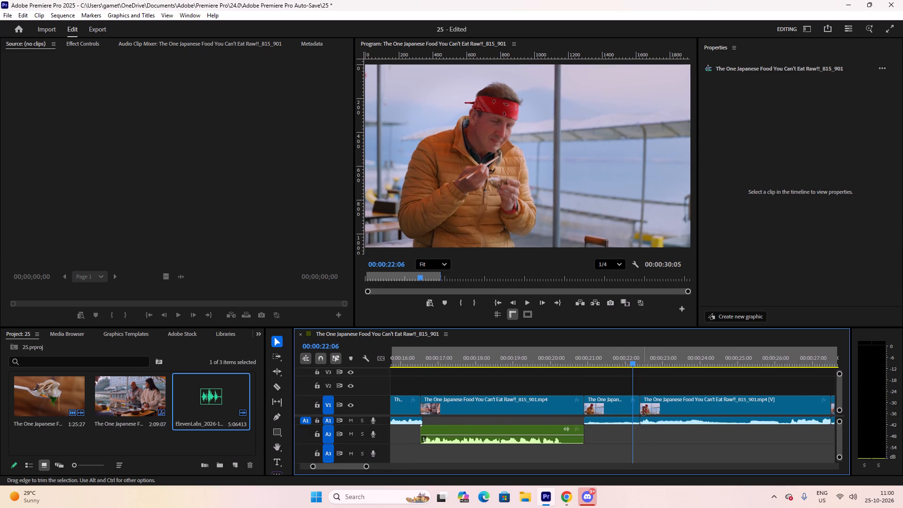
pyautogui.press('space')
pyautogui.press('space')
pyautogui.moveTo(655, 363); pyautogui.dragTo(638, 365)
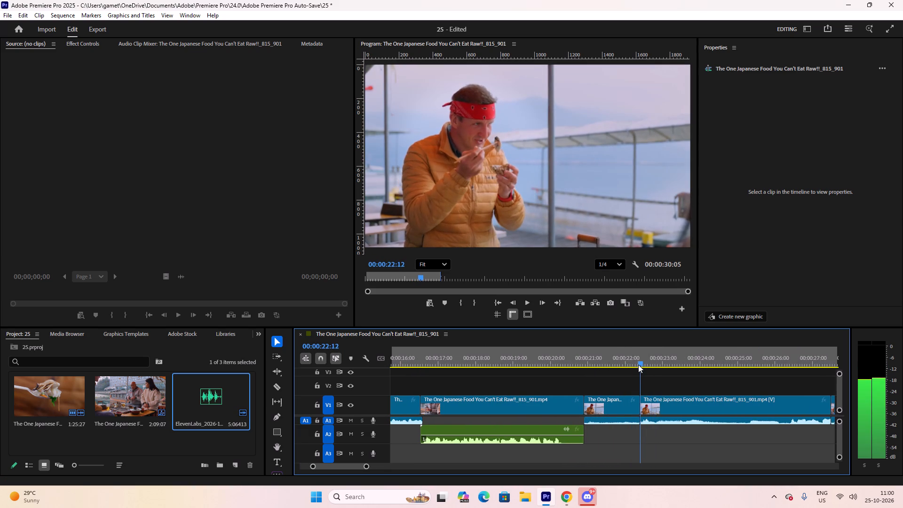
pyautogui.moveTo(638, 365); pyautogui.dragTo(637, 365)
pyautogui.moveTo(657, 416); pyautogui.dragTo(661, 416)
pyautogui.scroll(-5, 677, 398)
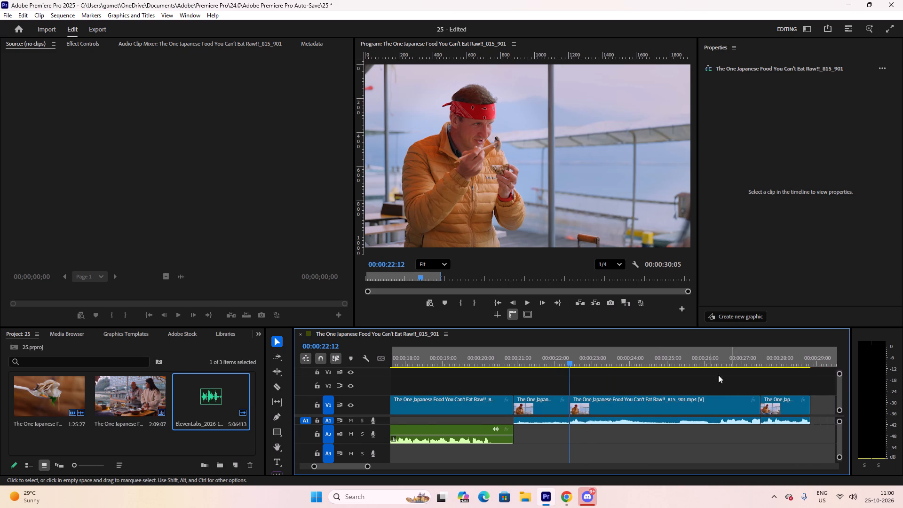
pyautogui.moveTo(705, 369); pyautogui.dragTo(815, 452)
pyautogui.moveTo(689, 404); pyautogui.dragTo(701, 405)
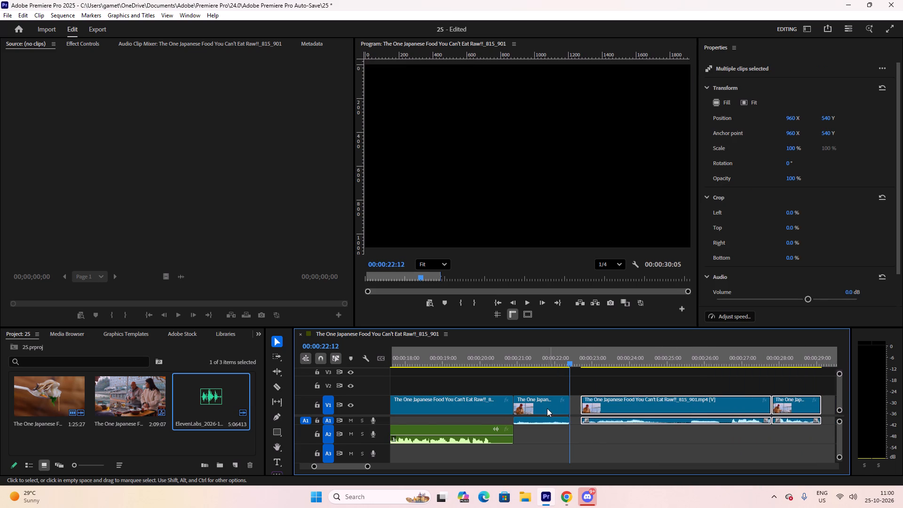
pyautogui.moveTo(584, 405); pyautogui.dragTo(578, 405)
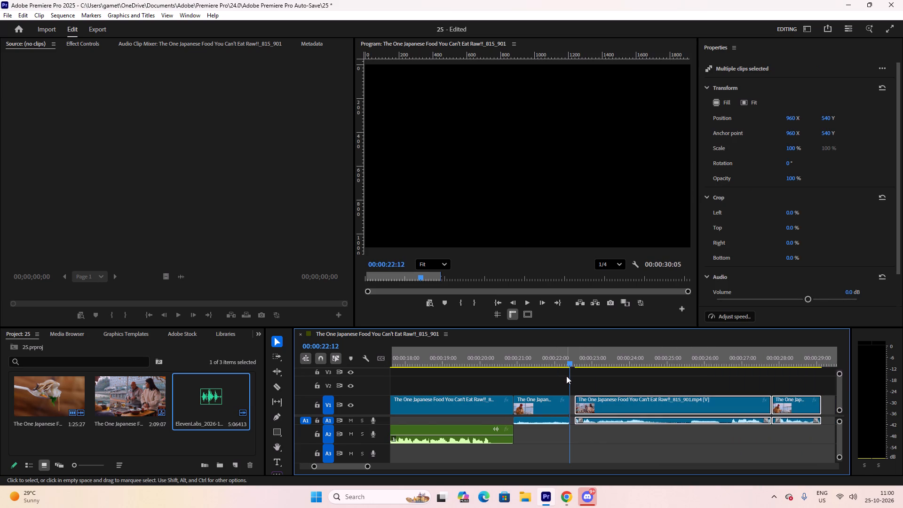
# Trim the start of the second-to-last clip to 00:00:22:20 and move the last two clips back against the preceding clip.
pyautogui.press('space')
pyautogui.moveTo(592, 355); pyautogui.dragTo(574, 354)
pyautogui.press('space')
pyautogui.press('space')
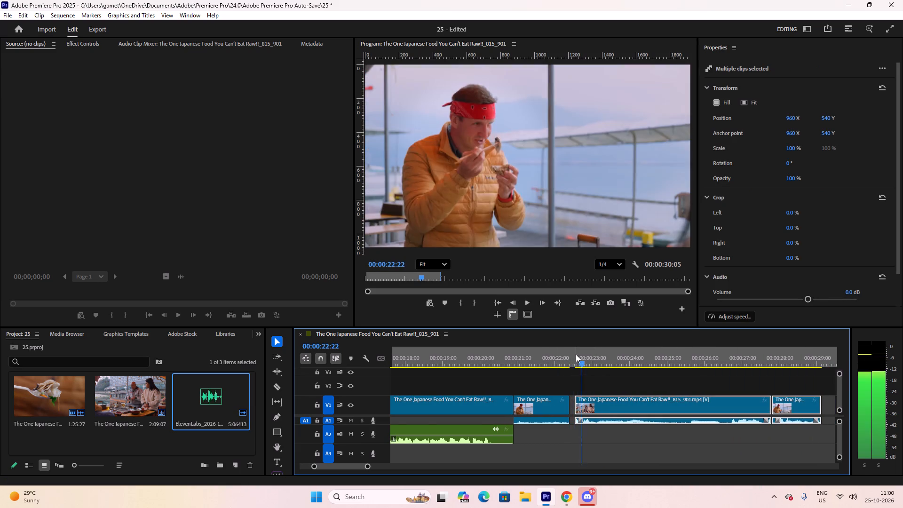
pyautogui.click(577, 354)
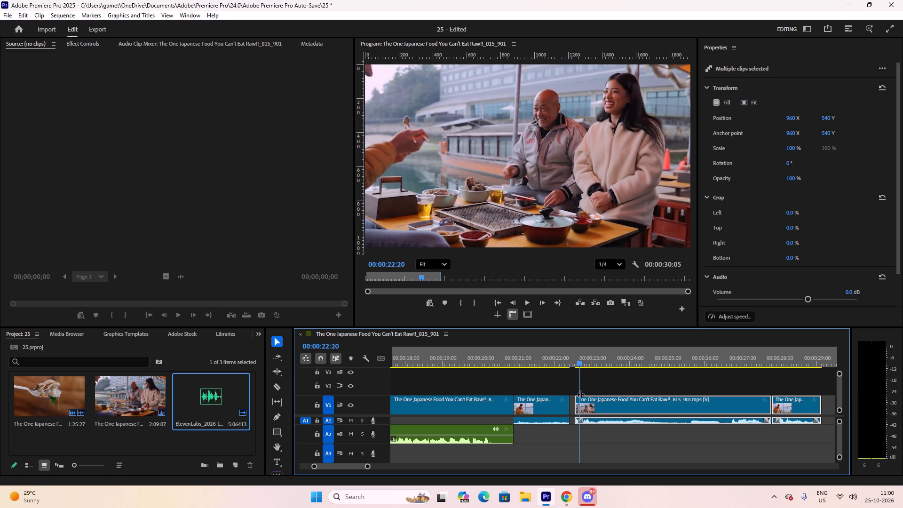
pyautogui.moveTo(578, 405); pyautogui.dragTo(582, 405)
pyautogui.moveTo(607, 404); pyautogui.dragTo(599, 404)
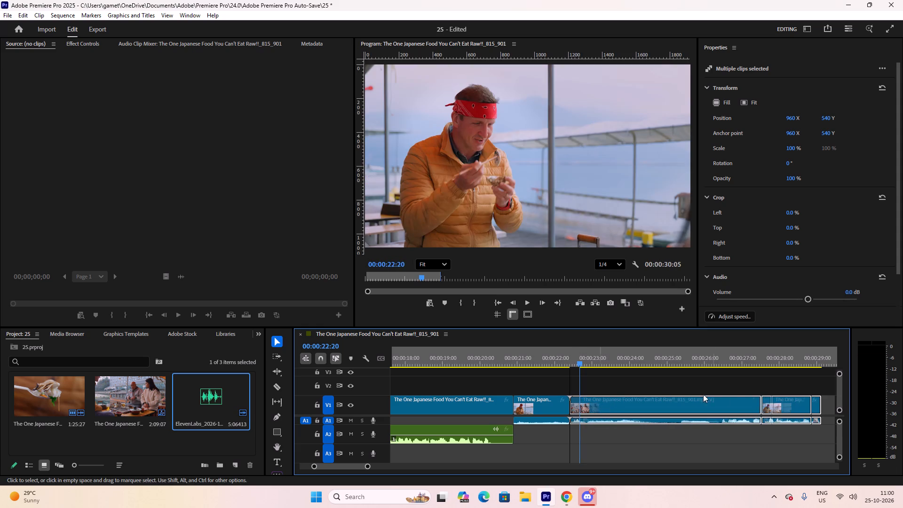
pyautogui.click(694, 375)
# Play the end of the voice-over section and trim the V1 clip above it to end at 00:00:20:12.
pyautogui.moveTo(549, 354); pyautogui.dragTo(448, 355)
pyautogui.press('space')
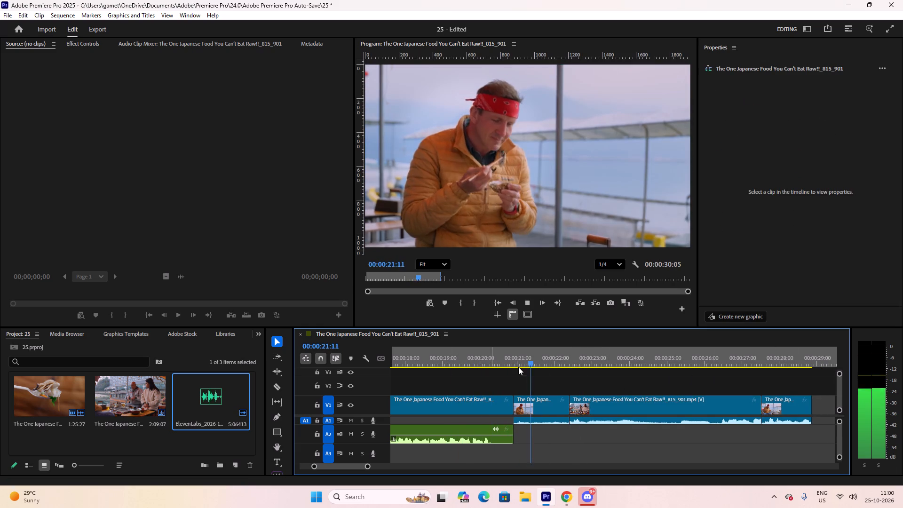
pyautogui.moveTo(499, 344); pyautogui.dragTo(465, 357)
pyautogui.click(475, 360)
pyautogui.press('space')
pyautogui.press('space')
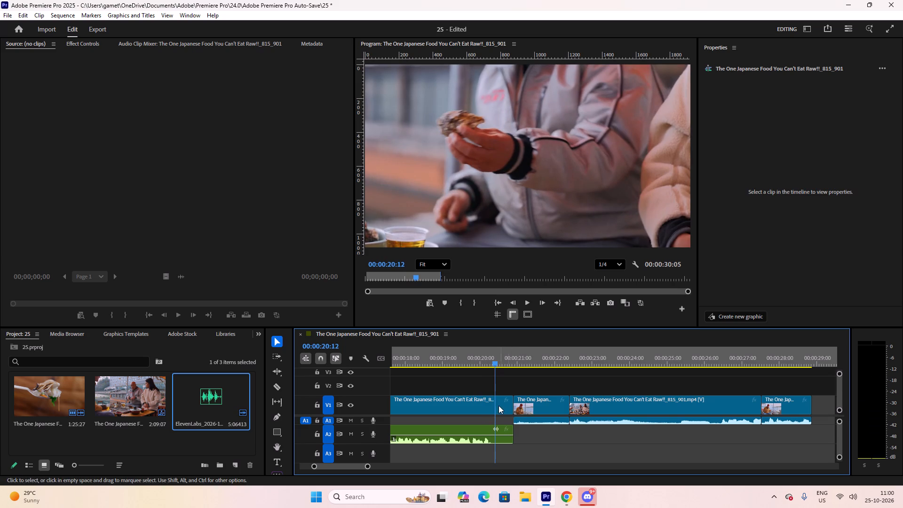
pyautogui.click(497, 405)
pyautogui.moveTo(515, 404); pyautogui.dragTo(499, 405)
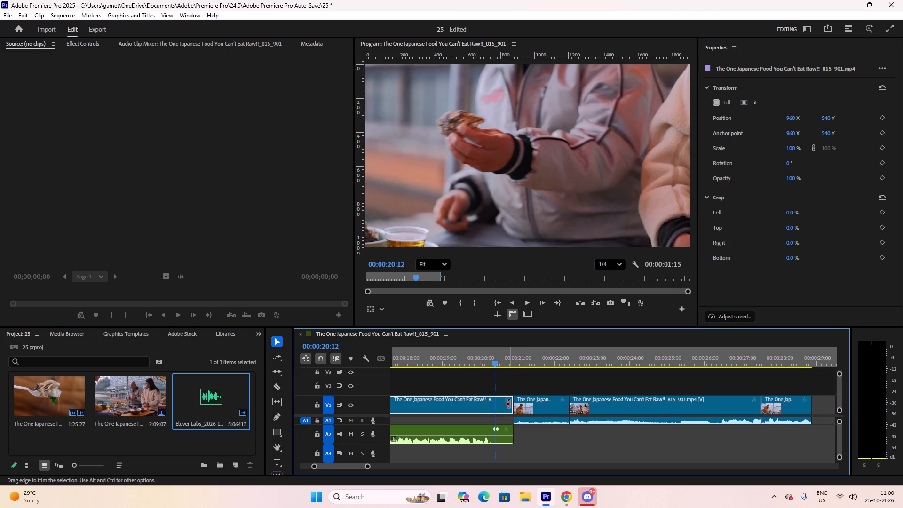
pyautogui.moveTo(509, 404); pyautogui.dragTo(492, 405)
# Move the three clips after the shortened V1 clip earlier so they start at 00:00:20:12, closing the gap.
pyautogui.moveTo(530, 381); pyautogui.dragTo(634, 403)
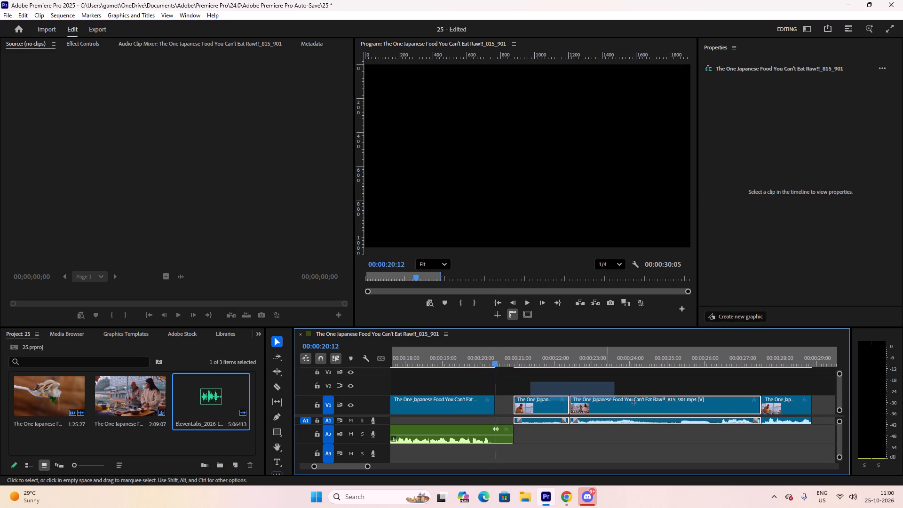
pyautogui.moveTo(634, 403); pyautogui.dragTo(788, 423)
pyautogui.moveTo(631, 410); pyautogui.dragTo(615, 411)
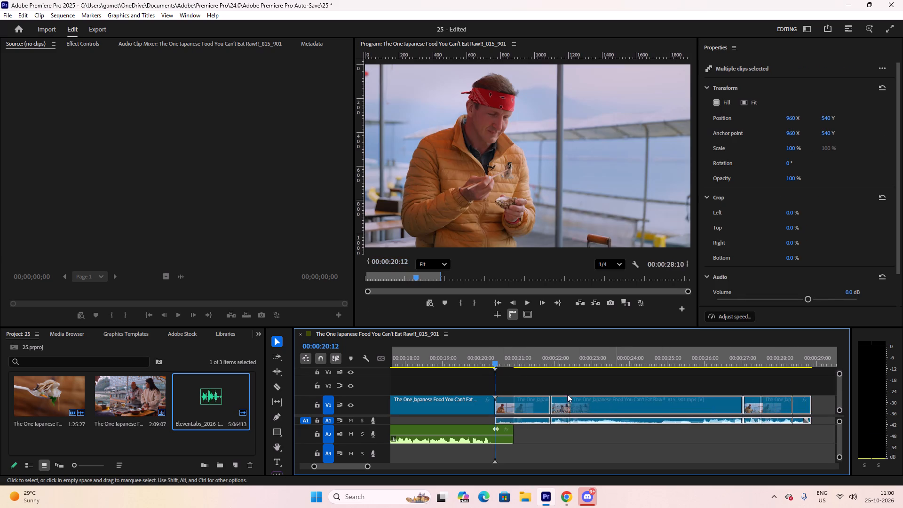
pyautogui.keyDown('alt'); pyautogui.scroll(-12, 471, 430); pyautogui.keyUp('alt')
pyautogui.click(466, 463)
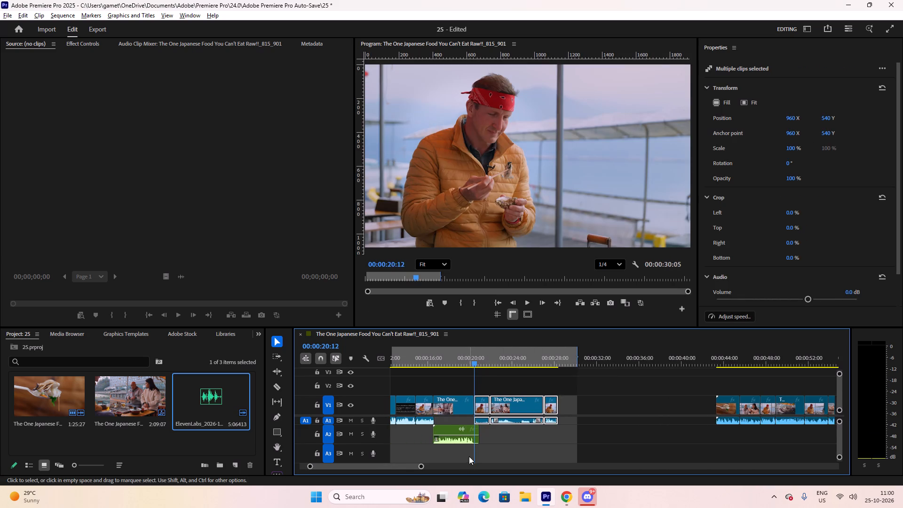
# Play the sequence opening and move the sequence's Out point to the end of the last clip, giving a 00:00:28:11 range.
pyautogui.keyDown('alt'); pyautogui.scroll(-5, 469, 456); pyautogui.keyUp('alt')
pyautogui.scroll(11, 518, 445)
pyautogui.moveTo(473, 360); pyautogui.dragTo(354, 365)
pyautogui.press('space')
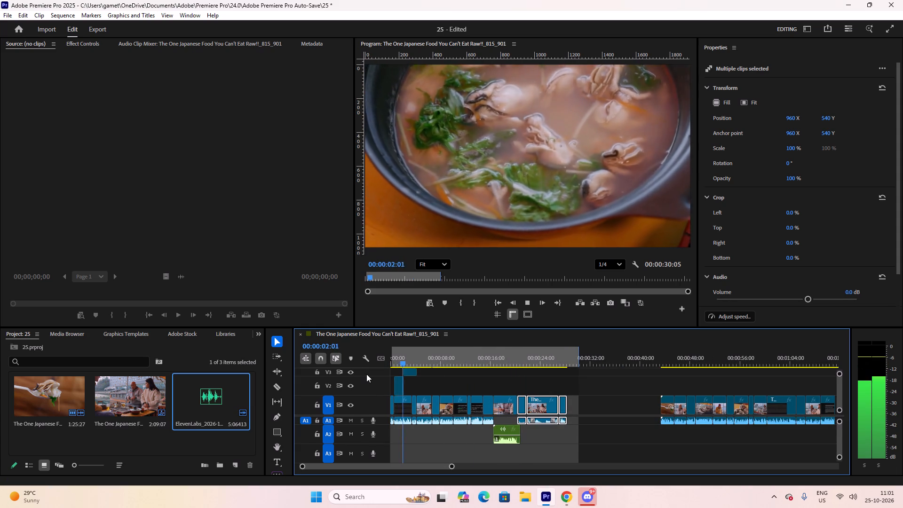
pyautogui.click(445, 443)
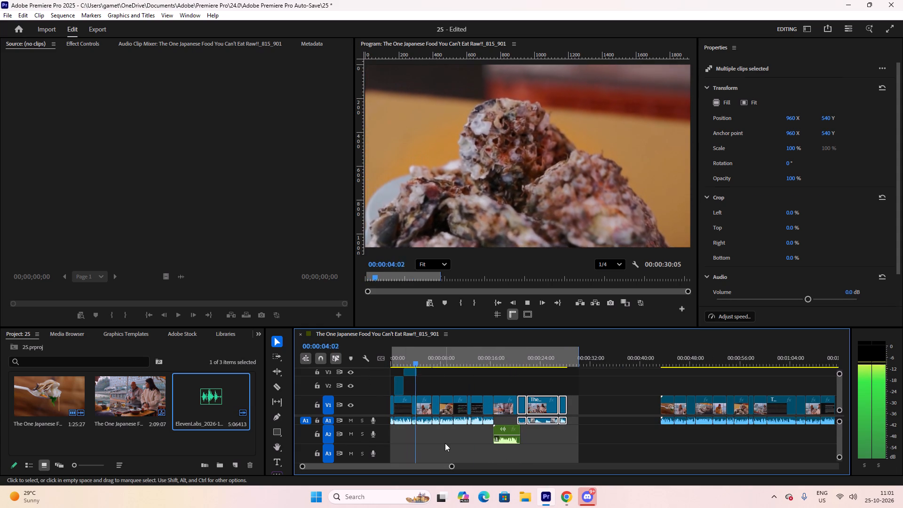
pyautogui.click(577, 353)
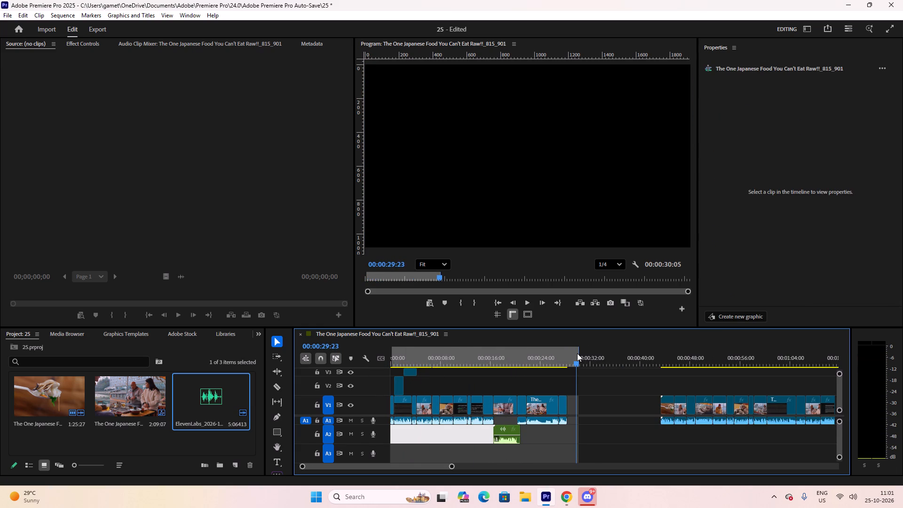
pyautogui.moveTo(580, 353); pyautogui.dragTo(568, 354)
# Play the sequence from the beginning to review the tightened edit.
pyautogui.moveTo(535, 356); pyautogui.dragTo(477, 360)
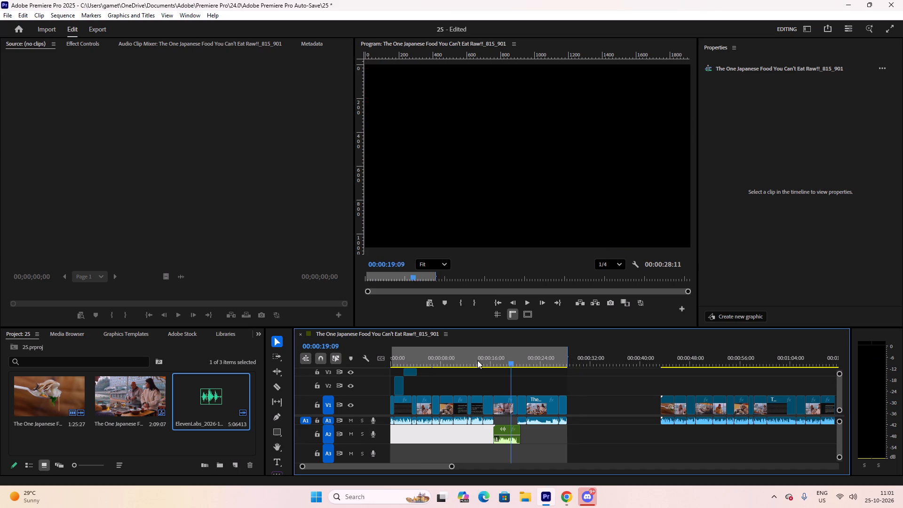
pyautogui.moveTo(477, 360); pyautogui.dragTo(360, 366)
pyautogui.press('space')
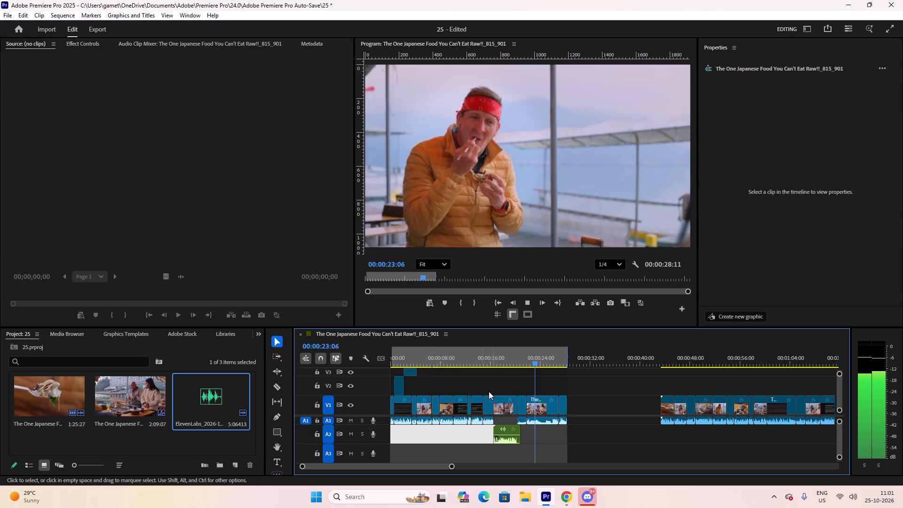
# Search the effects for "inha" and apply the "vocal inhancer" preset to the ElevenLabs voice-over clip on A2.
pyautogui.click(507, 430)
pyautogui.press('space')
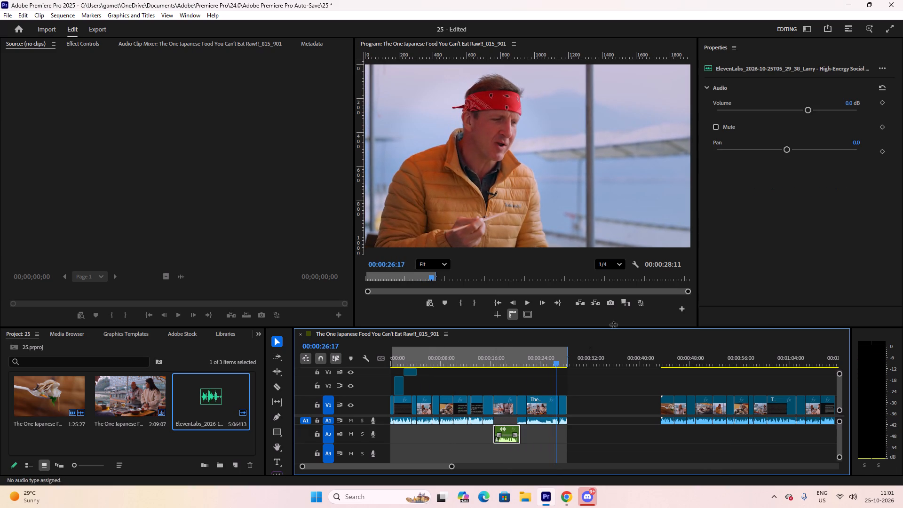
pyautogui.click(82, 43)
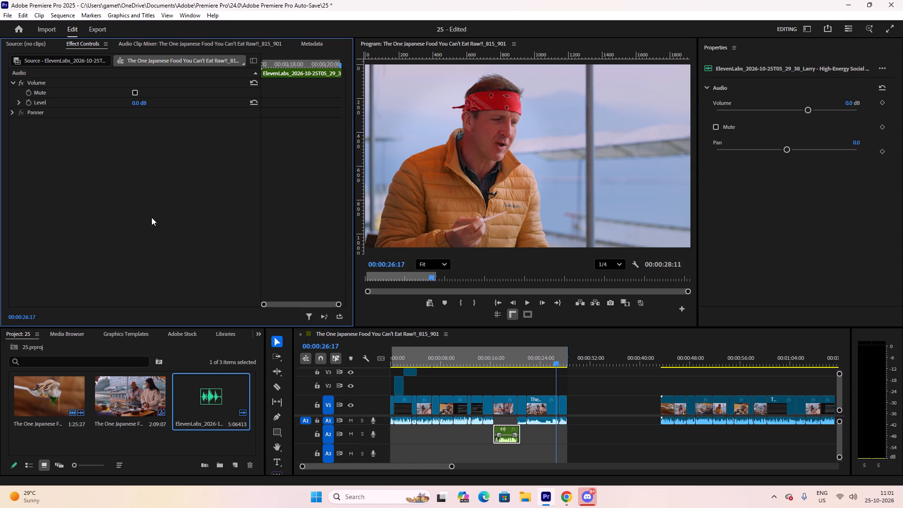
pyautogui.click(258, 333)
pyautogui.click(275, 413)
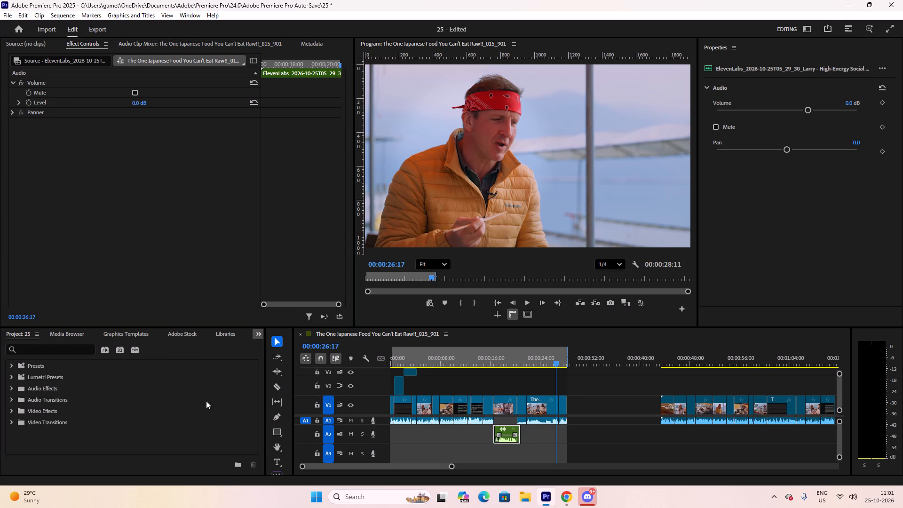
pyautogui.doubleClick(45, 354)
pyautogui.click(48, 352)
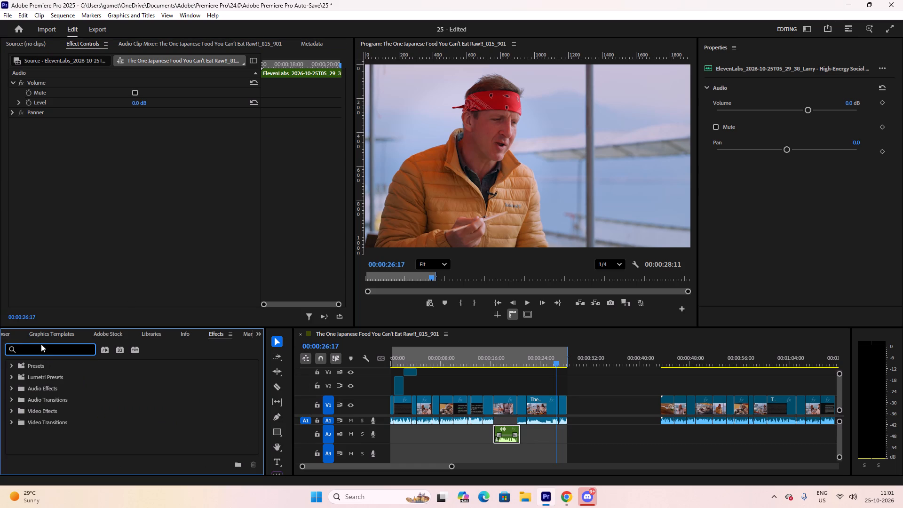
pyautogui.write('voice')
pyautogui.press('BackSpace')
pyautogui.press('BackSpace')
pyautogui.press('BackSpace')
pyautogui.press('BackSpace')
pyautogui.press('BackSpace')
pyautogui.write('inha')
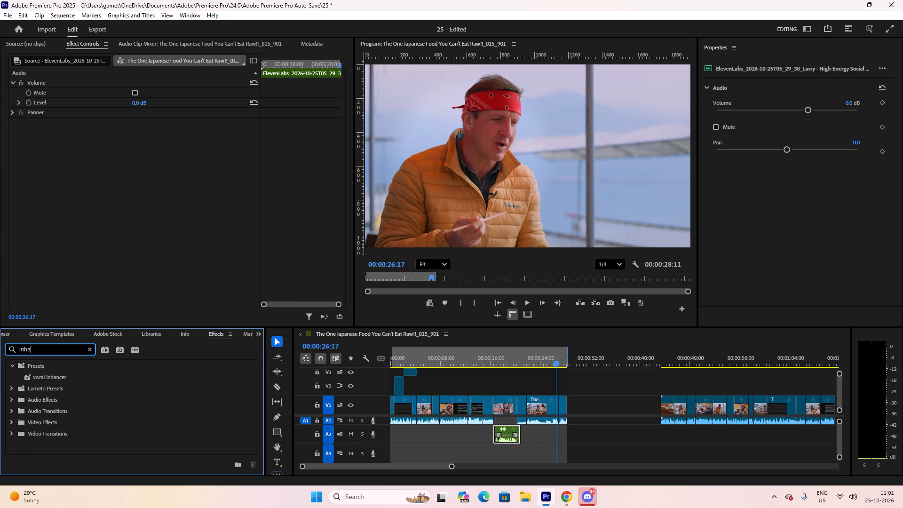
pyautogui.moveTo(63, 379); pyautogui.dragTo(493, 436)
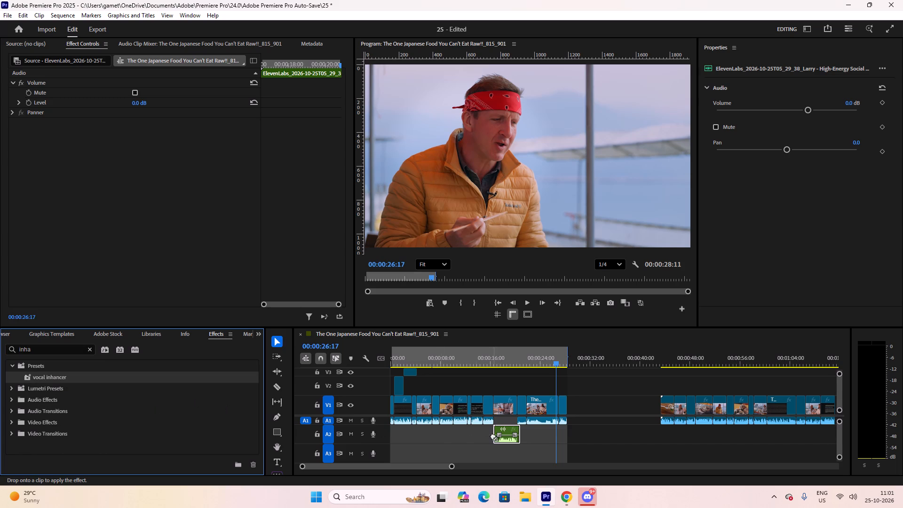
pyautogui.moveTo(493, 436); pyautogui.dragTo(508, 435)
# Play the enhanced voice-over, raise its volume level, and replay the section from just before it starts.
pyautogui.keyDown('alt'); pyautogui.scroll(7, 521, 418); pyautogui.keyUp('alt')
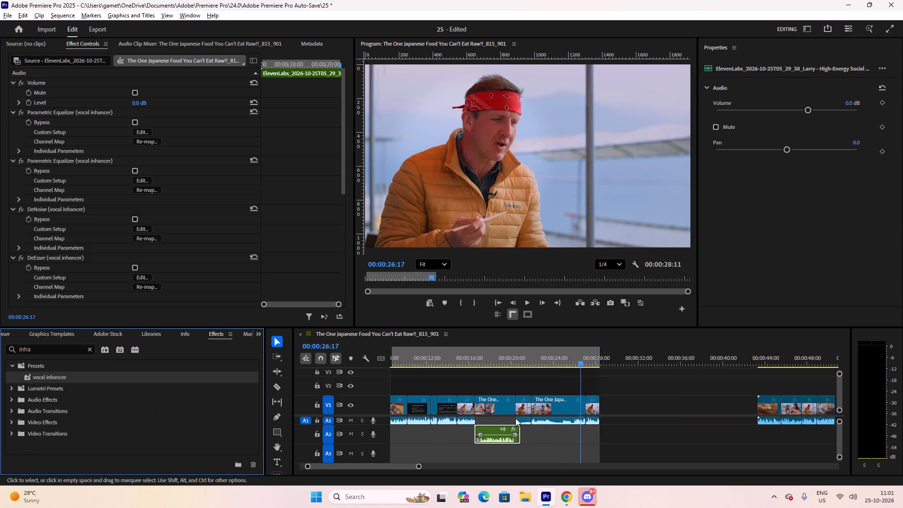
pyautogui.keyDown('alt'); pyautogui.scroll(4, 515, 418); pyautogui.keyUp('alt')
pyautogui.scroll(9, 493, 422)
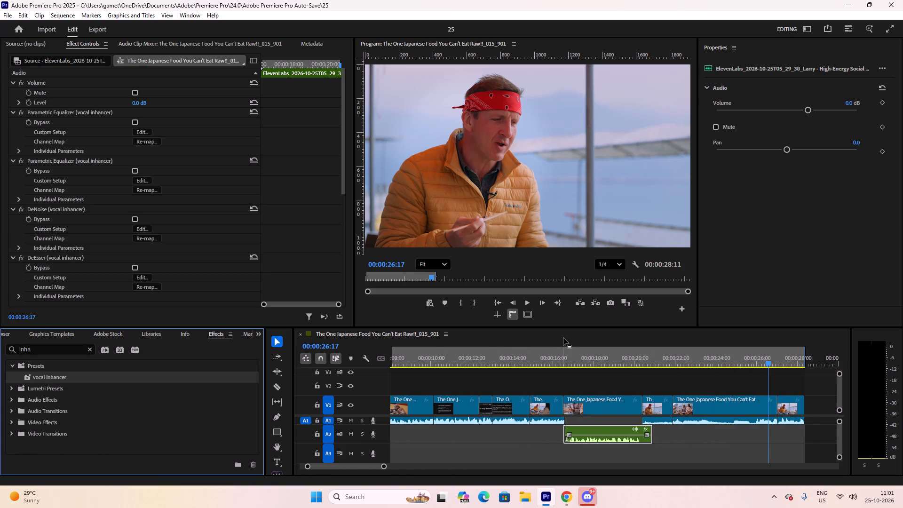
pyautogui.moveTo(563, 338); pyautogui.dragTo(543, 341)
pyautogui.moveTo(556, 356); pyautogui.dragTo(537, 359)
pyautogui.press('space')
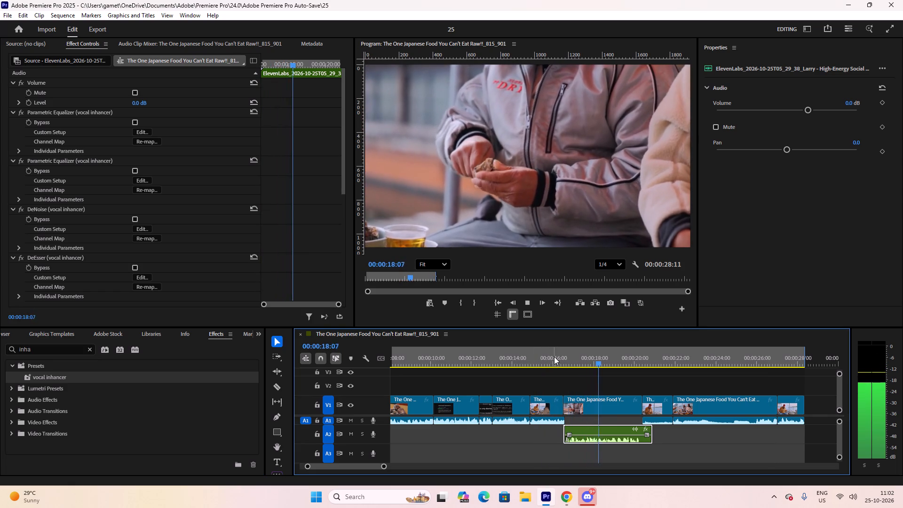
pyautogui.press('space')
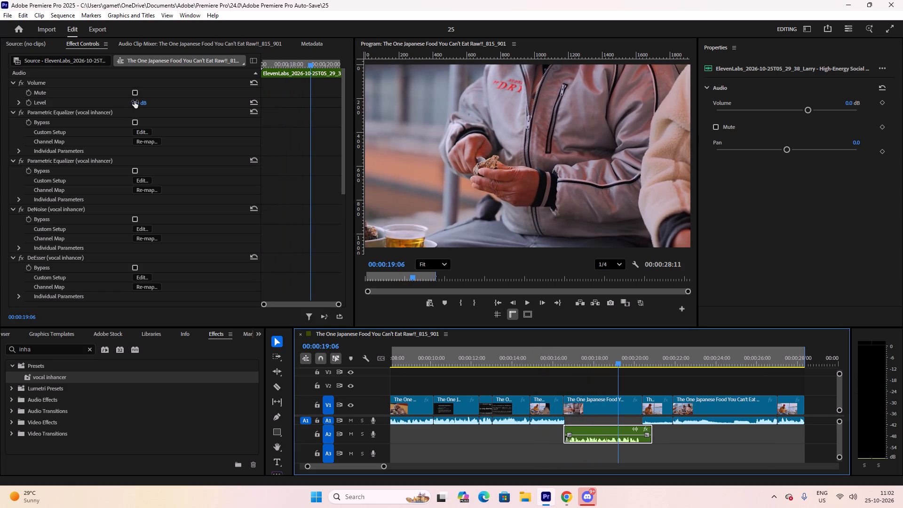
pyautogui.moveTo(137, 101); pyautogui.dragTo(160, 103)
pyautogui.moveTo(575, 383); pyautogui.dragTo(570, 382)
pyautogui.moveTo(563, 355); pyautogui.dragTo(545, 355)
pyautogui.press('space')
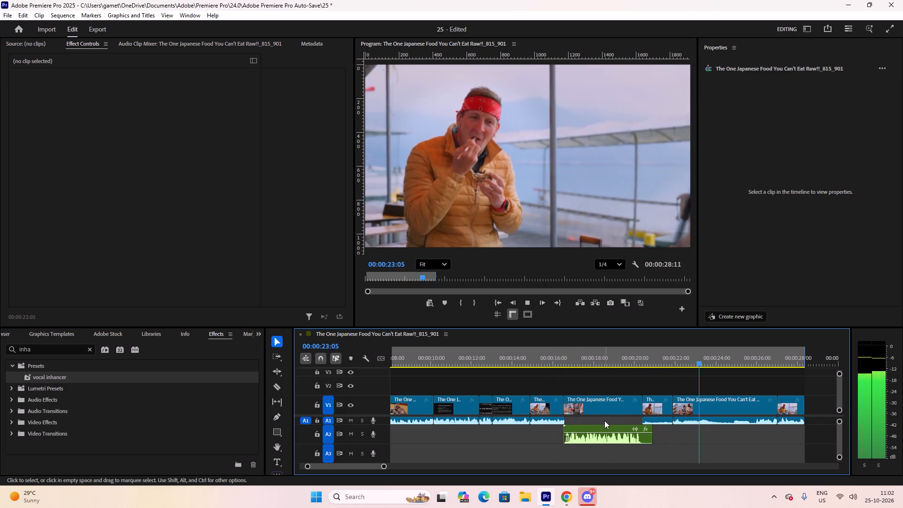
pyautogui.keyDown('alt'); pyautogui.scroll(-4, 606, 433); pyautogui.keyUp('alt')
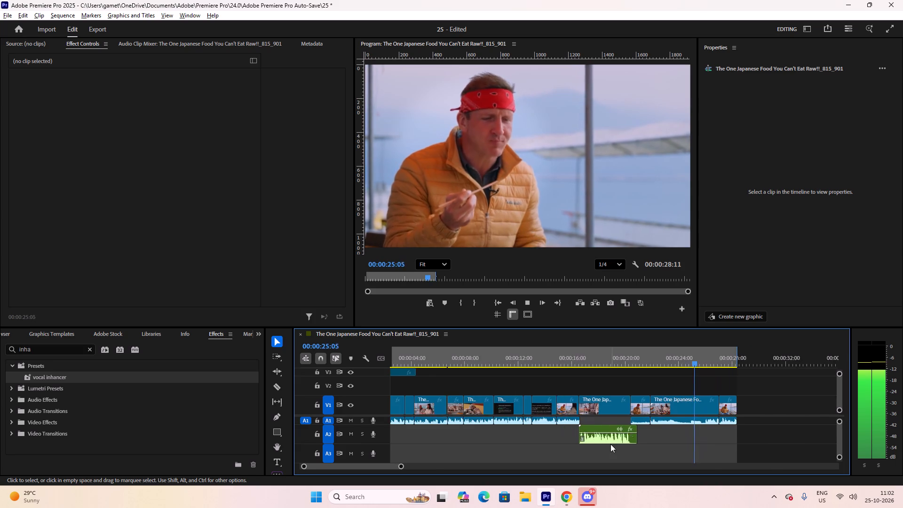
pyautogui.keyDown('alt'); pyautogui.scroll(-5, 610, 444); pyautogui.keyUp('alt')
pyautogui.press('space')
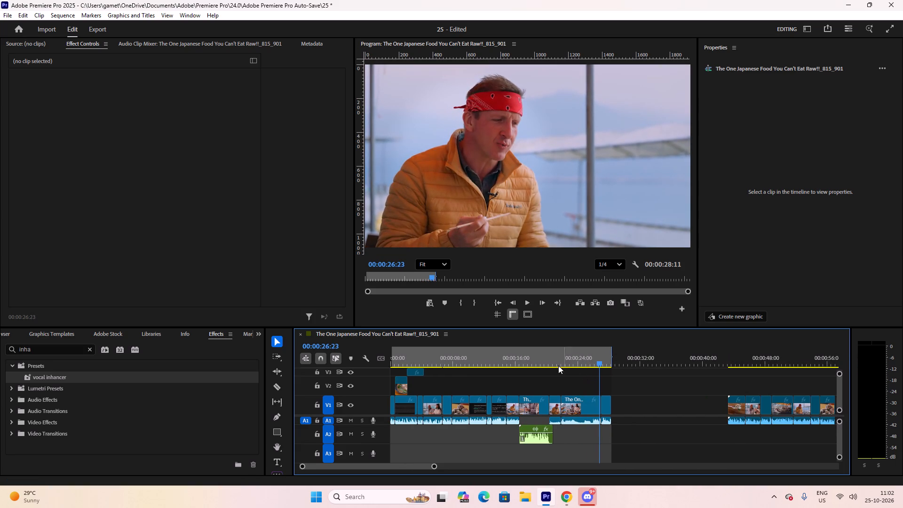
pyautogui.hotkey('ctrl', 's')
pyautogui.click(100, 31)
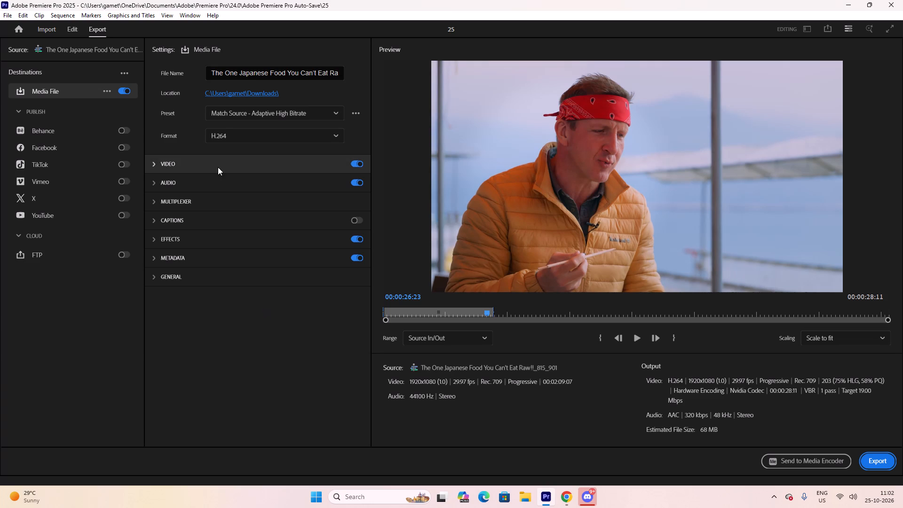
pyautogui.click(354, 160)
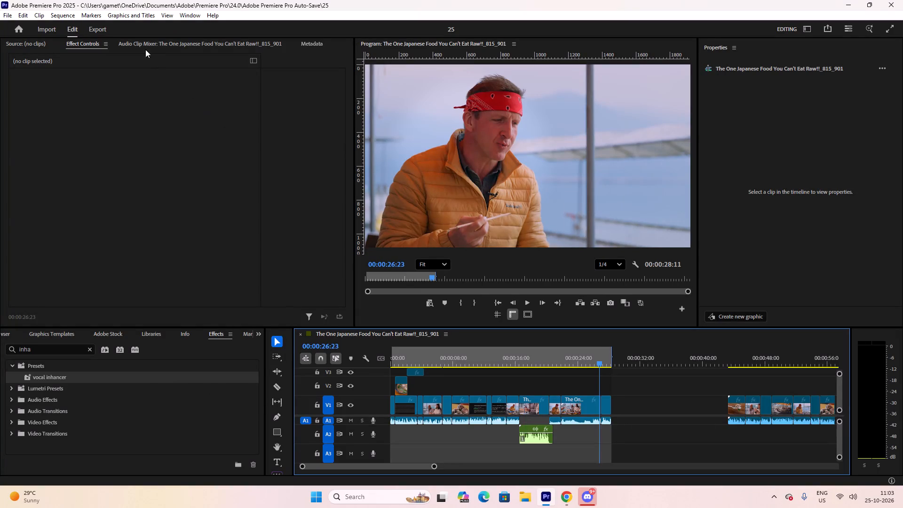
pyautogui.click(190, 16)
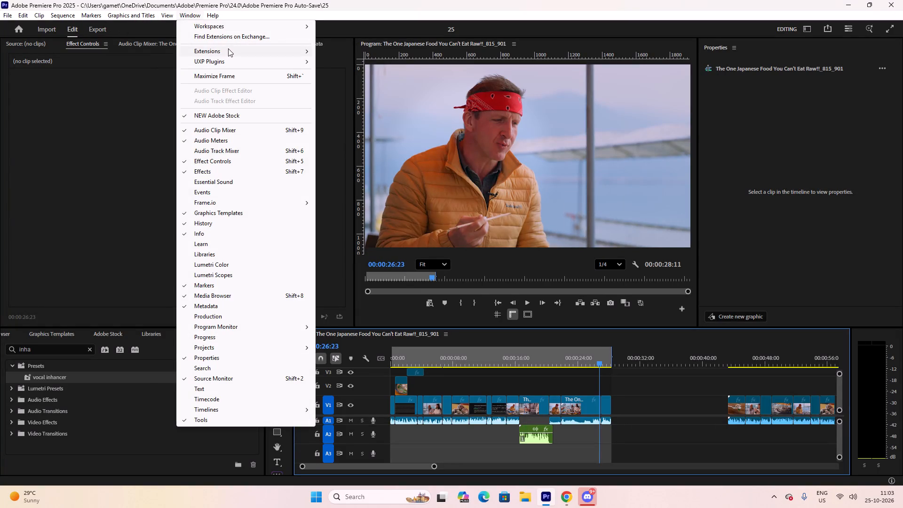
pyautogui.click(228, 48)
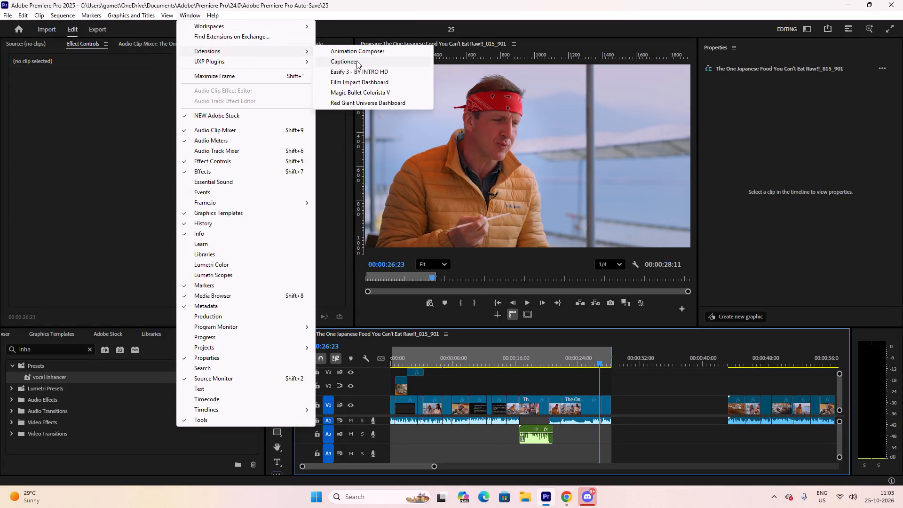
pyautogui.click(356, 61)
pyautogui.moveTo(204, 52); pyautogui.dragTo(369, 52)
pyautogui.moveTo(270, 56); pyautogui.dragTo(296, 58)
pyautogui.moveTo(295, 57); pyautogui.dragTo(106, 68)
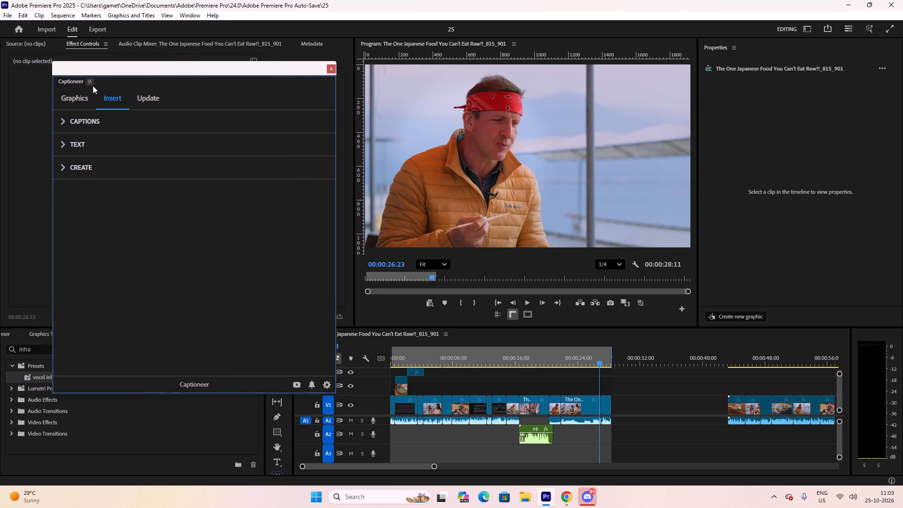
pyautogui.moveTo(69, 79); pyautogui.dragTo(222, 46)
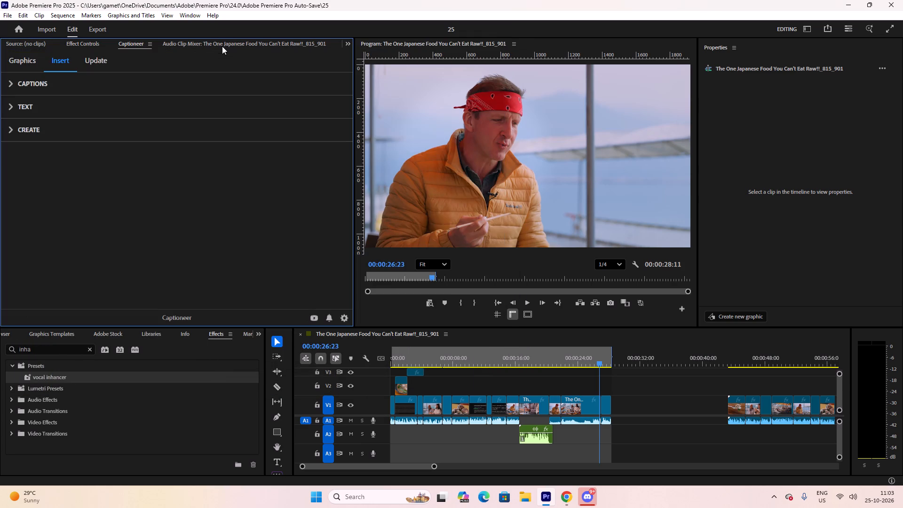
pyautogui.click(159, 218)
# Return to the vocal remover in Chrome and set Music to zero and Vocal to 100.
pyautogui.click(569, 500)
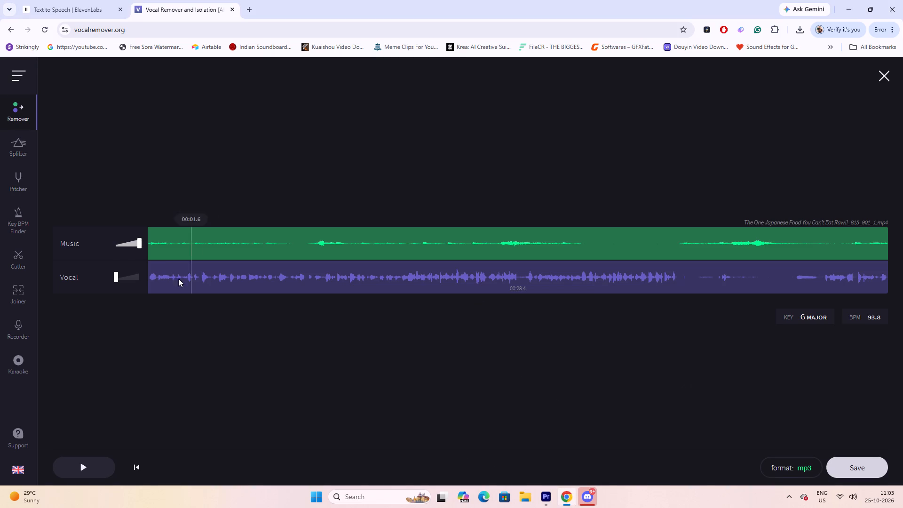
pyautogui.moveTo(124, 248); pyautogui.dragTo(114, 247)
pyautogui.moveTo(138, 242); pyautogui.dragTo(97, 242)
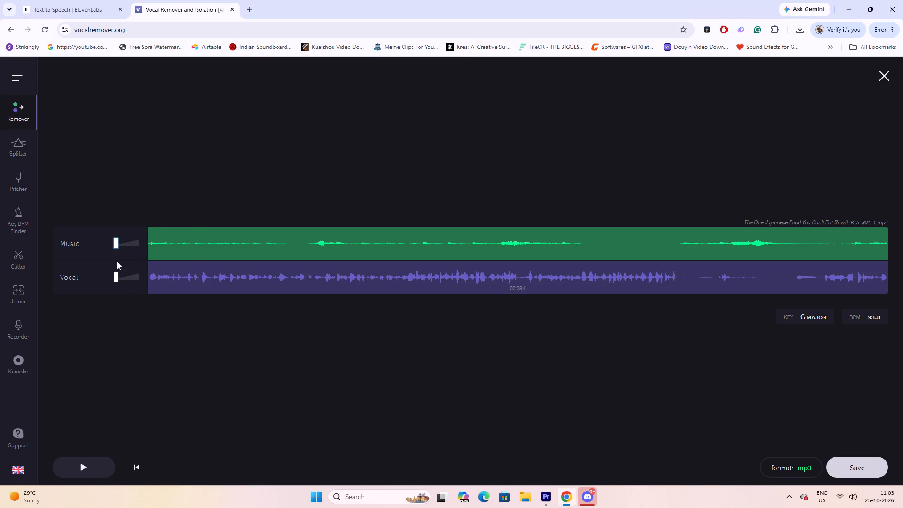
pyautogui.moveTo(119, 279); pyautogui.dragTo(151, 280)
pyautogui.moveTo(118, 276); pyautogui.dragTo(169, 283)
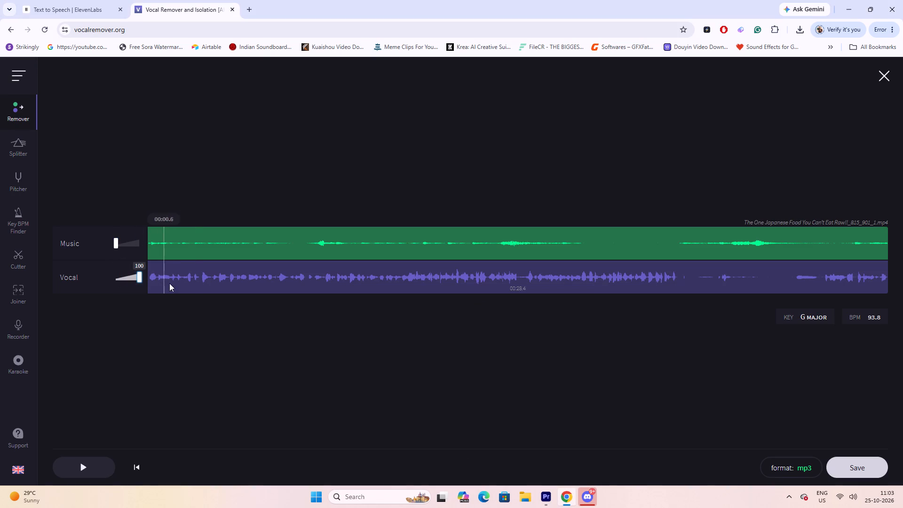
# Play short stretches near the beginning of the separated track to check the isolated vocal.
pyautogui.moveTo(169, 283); pyautogui.dragTo(166, 283)
pyautogui.press('space')
pyautogui.click(169, 273)
pyautogui.press('space')
pyautogui.moveTo(168, 273); pyautogui.dragTo(164, 273)
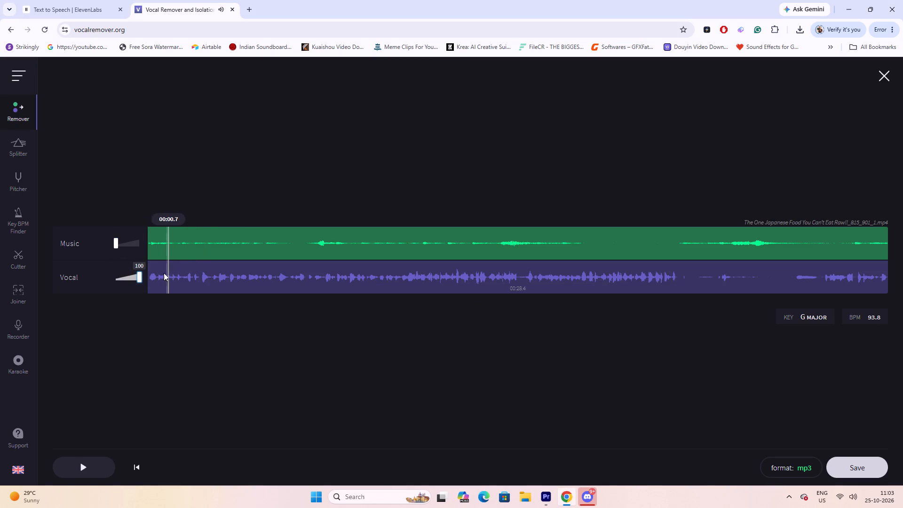
pyautogui.moveTo(164, 273); pyautogui.dragTo(158, 273)
pyautogui.press('space')
pyautogui.click(158, 273)
pyautogui.moveTo(158, 273); pyautogui.dragTo(141, 274)
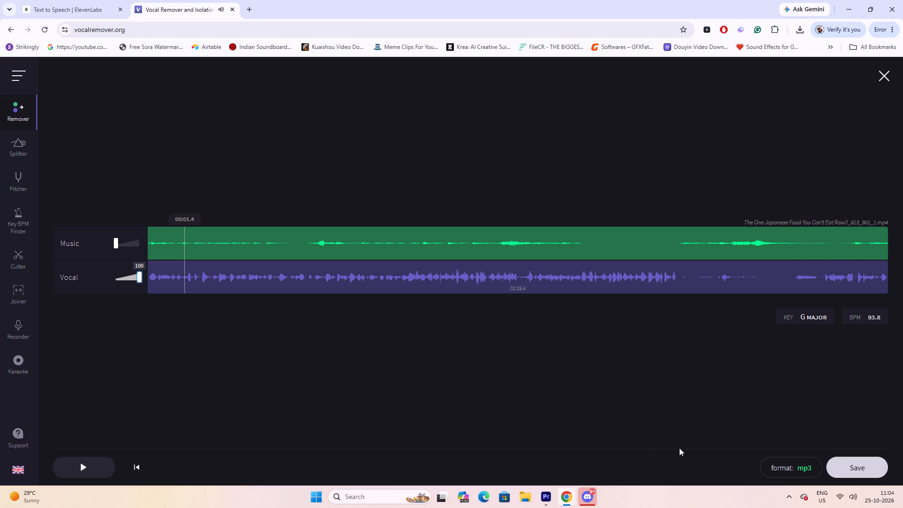
# Save the isolated vocal as the MP3 file "audio [vocals] (5)" in Downloads.
pyautogui.click(852, 463)
pyautogui.click(807, 415)
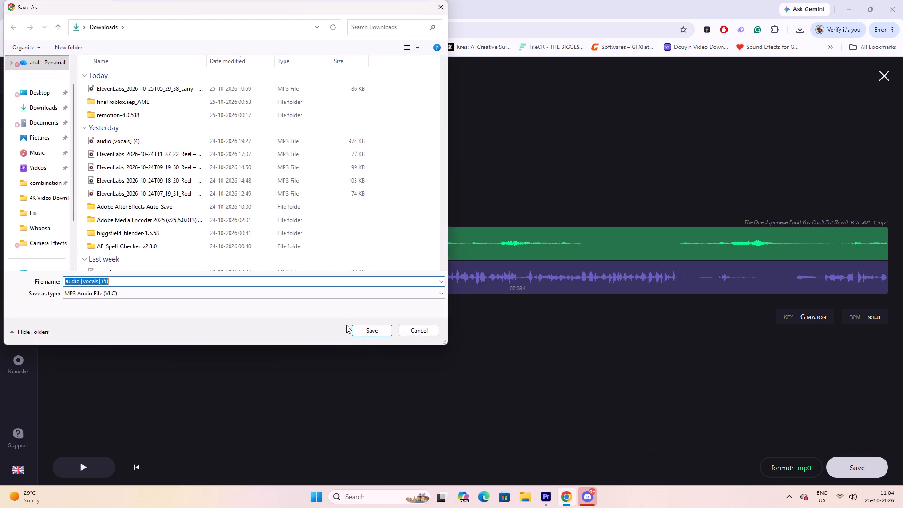
pyautogui.click(363, 336)
# Place the downloaded "audio [vocals] (5).mp3" on track A3 in Premiere Pro, starting at the beginning of the sequence.
pyautogui.moveTo(729, 70); pyautogui.dragTo(716, 101)
pyautogui.moveTo(723, 53); pyautogui.dragTo(547, 498)
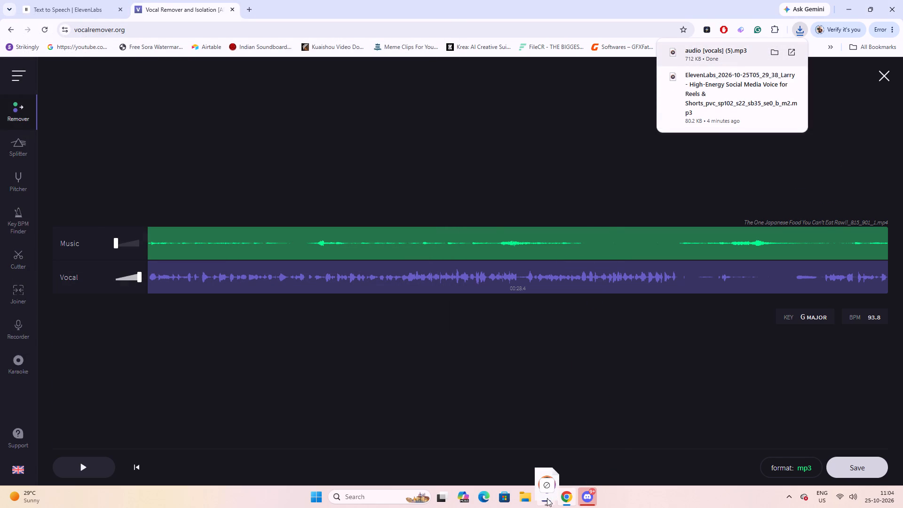
pyautogui.moveTo(547, 498); pyautogui.dragTo(368, 450)
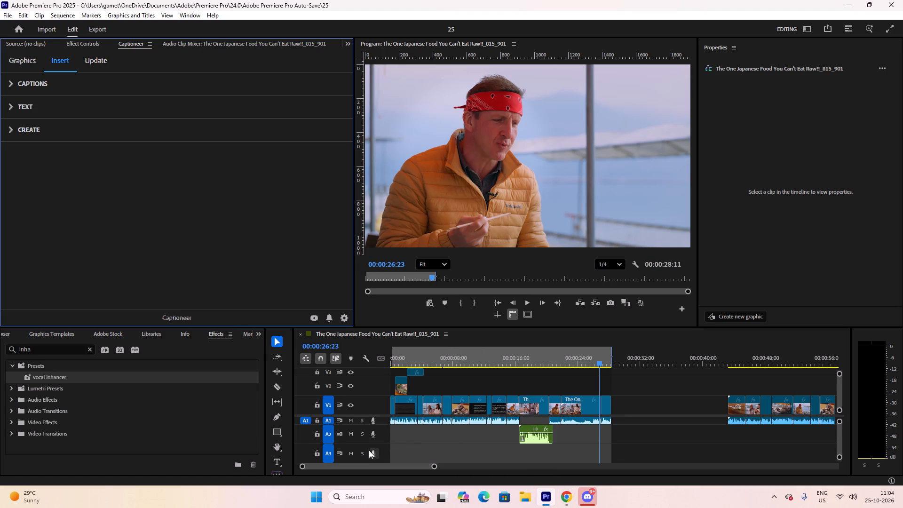
pyautogui.click(527, 500)
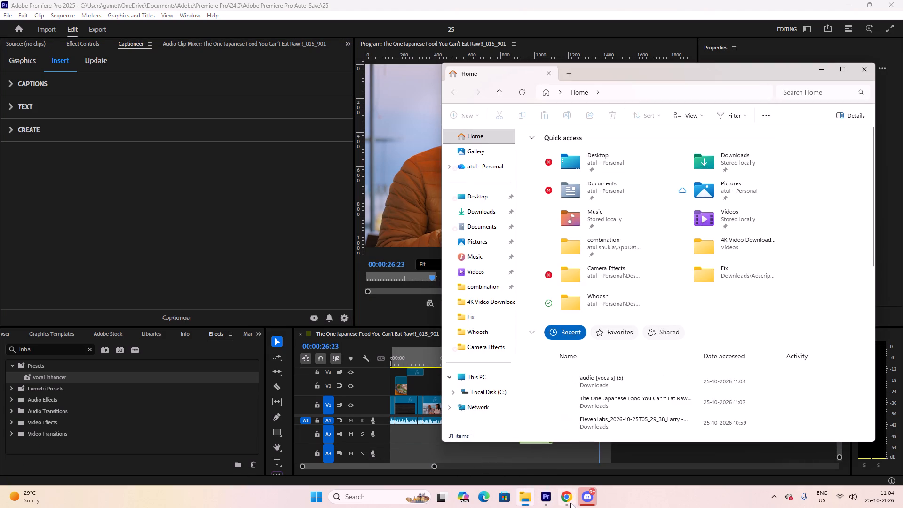
pyautogui.click(566, 500)
pyautogui.moveTo(740, 62); pyautogui.dragTo(636, 304)
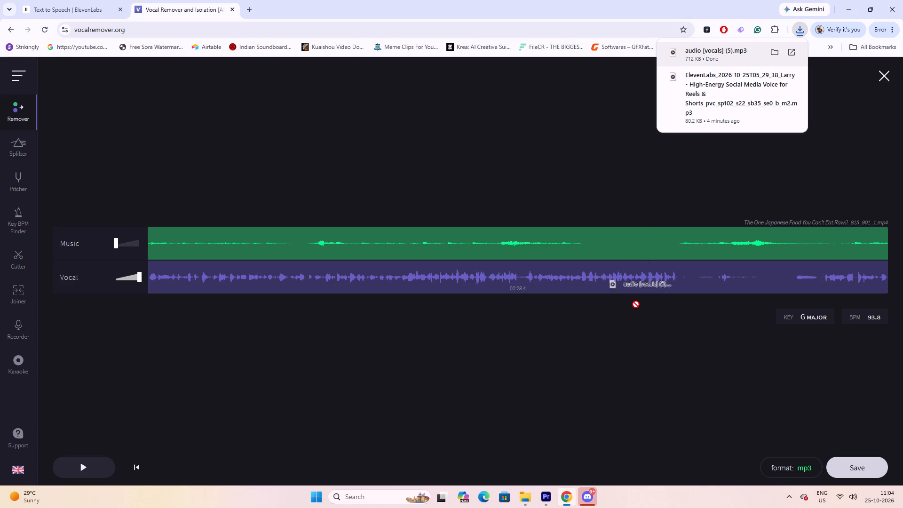
pyautogui.moveTo(636, 304); pyautogui.dragTo(420, 450)
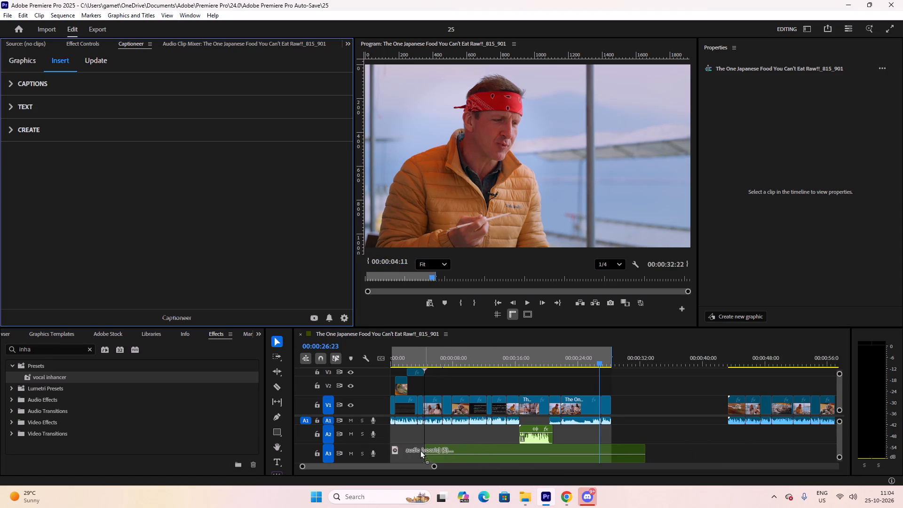
pyautogui.moveTo(420, 450); pyautogui.dragTo(385, 449)
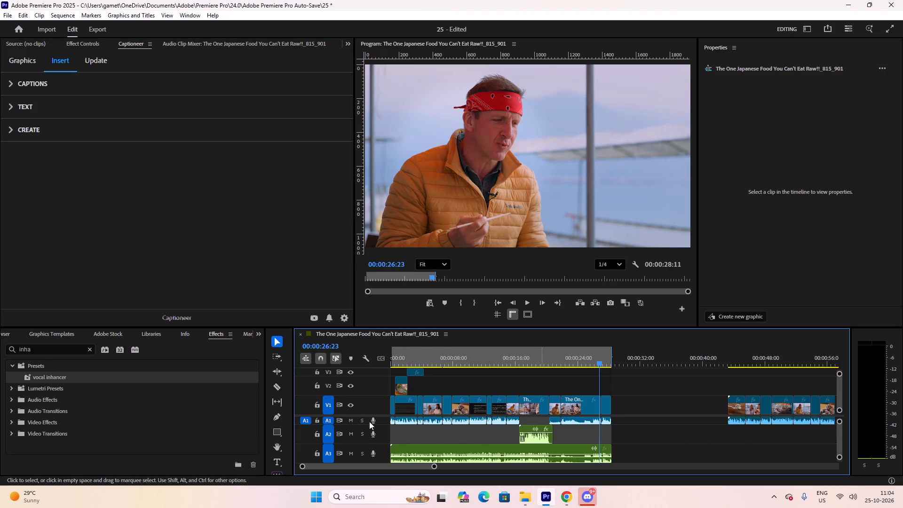
# Mute audio tracks A1 and A2 and play the isolated vocal from the sequence start.
pyautogui.click(348, 419)
pyautogui.click(354, 434)
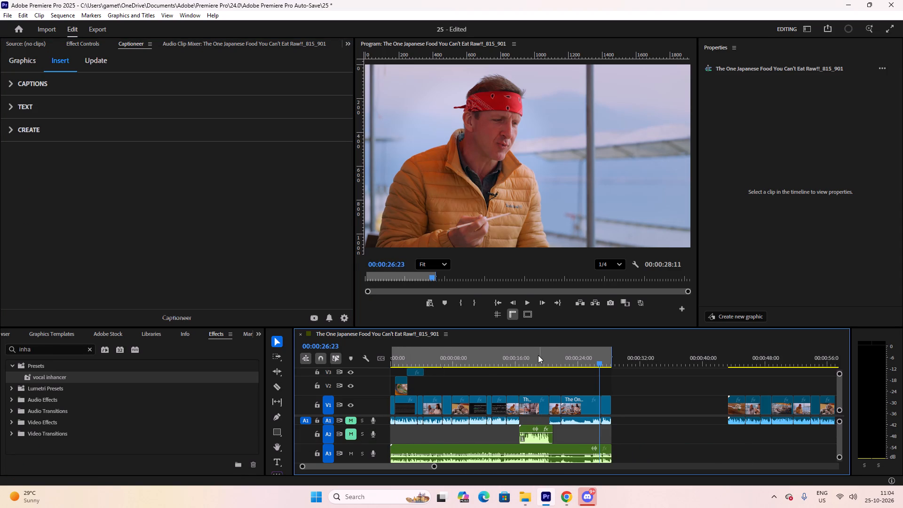
pyautogui.moveTo(524, 362); pyautogui.dragTo(373, 382)
pyautogui.press('space')
# Apply the "vocal inhancer" preset to the isolated vocal clip on A3 and return the playhead to the sequence start.
pyautogui.click(444, 451)
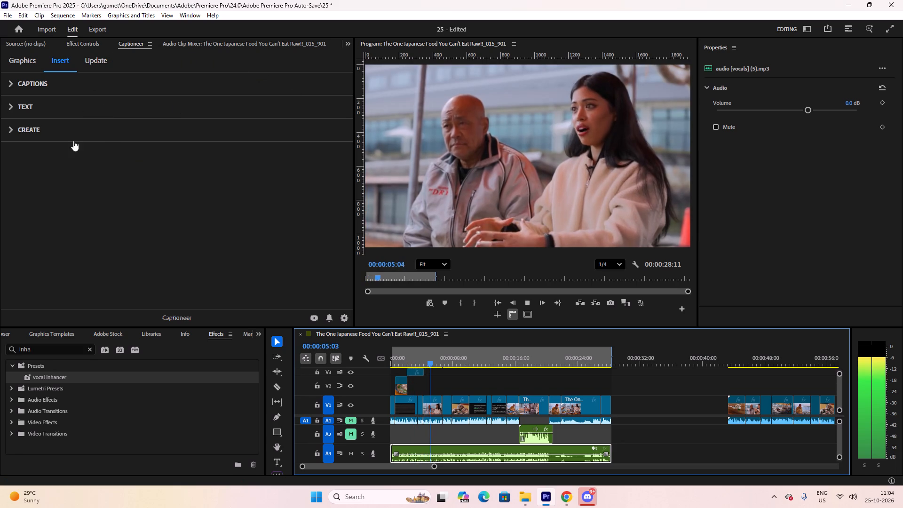
pyautogui.moveTo(43, 375); pyautogui.dragTo(422, 448)
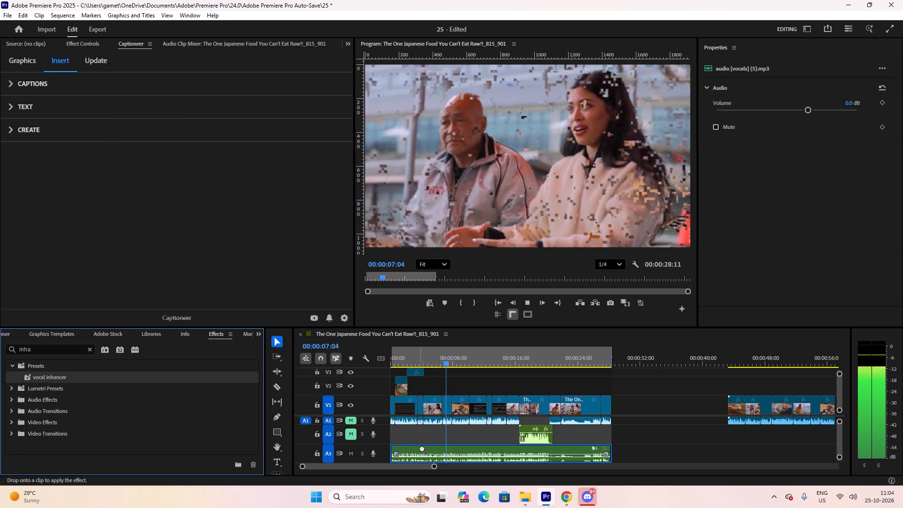
pyautogui.moveTo(422, 448); pyautogui.dragTo(427, 450)
pyautogui.moveTo(435, 362); pyautogui.dragTo(385, 362)
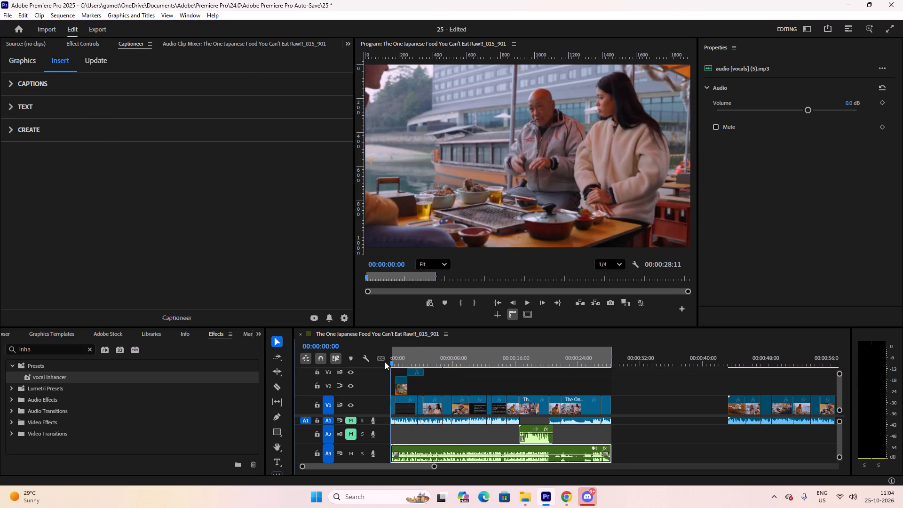
# Play the sequence from its start to hear the enhanced vocal on A3.
pyautogui.moveTo(385, 362); pyautogui.dragTo(382, 362)
pyautogui.press('space')
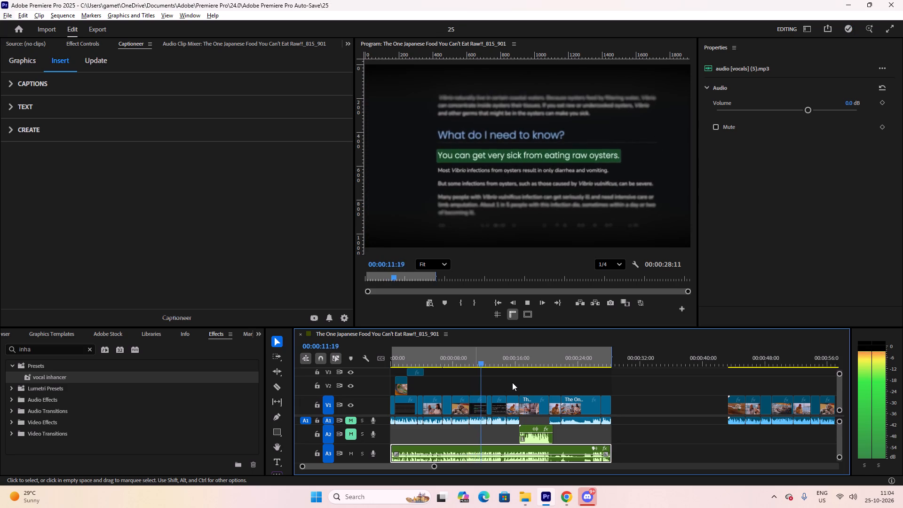
# Unlink the first three clips of the spare footage starting at about 43 seconds and copy only their video.
pyautogui.scroll(-4, 587, 382)
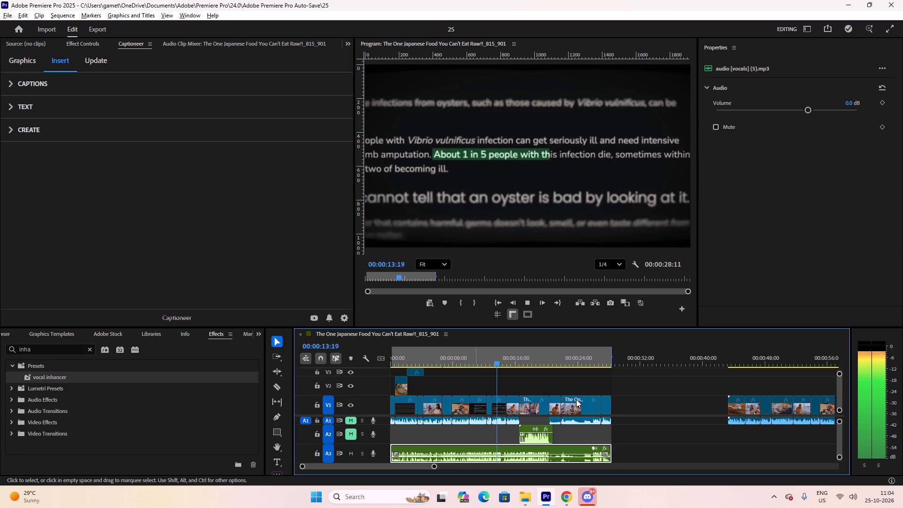
pyautogui.keyDown('alt'); pyautogui.scroll(-5, 575, 397); pyautogui.keyUp('alt')
pyautogui.keyDown('alt'); pyautogui.scroll(-3, 608, 365); pyautogui.keyUp('alt')
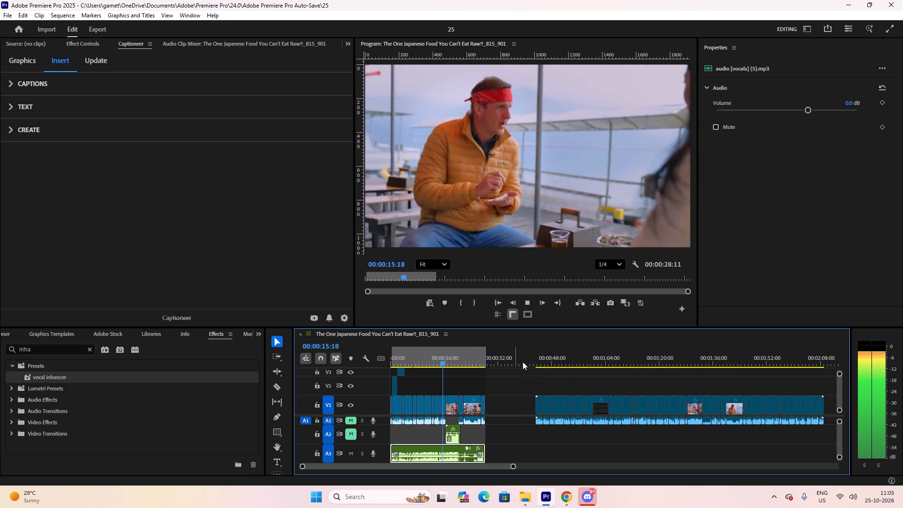
pyautogui.moveTo(535, 357); pyautogui.dragTo(534, 364)
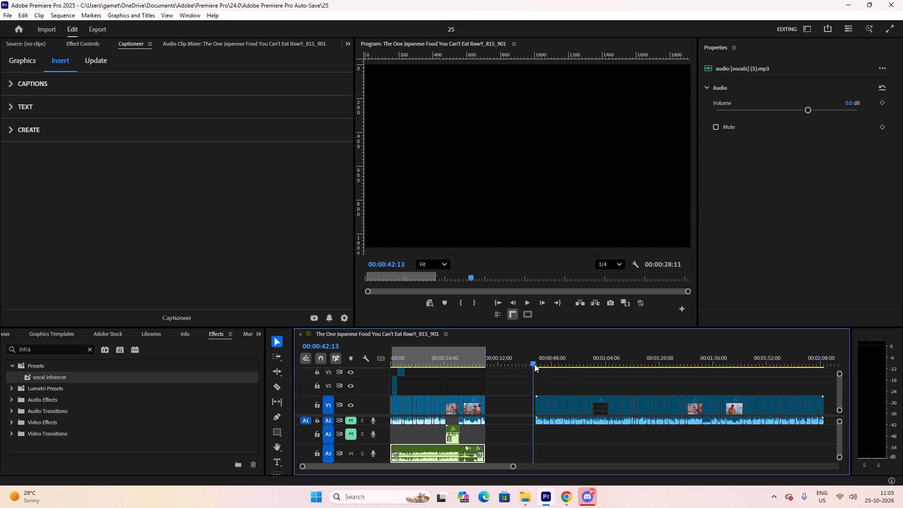
pyautogui.moveTo(534, 364); pyautogui.dragTo(555, 362)
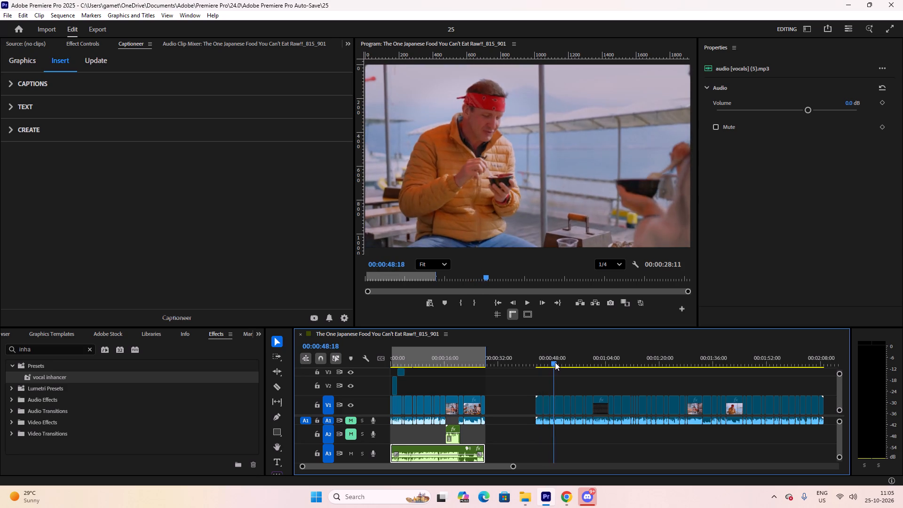
pyautogui.moveTo(555, 362); pyautogui.dragTo(543, 363)
pyautogui.keyDown('alt'); pyautogui.scroll(-1, 557, 385); pyautogui.keyUp('alt')
pyautogui.keyDown('alt'); pyautogui.scroll(8, 557, 385); pyautogui.keyUp('alt')
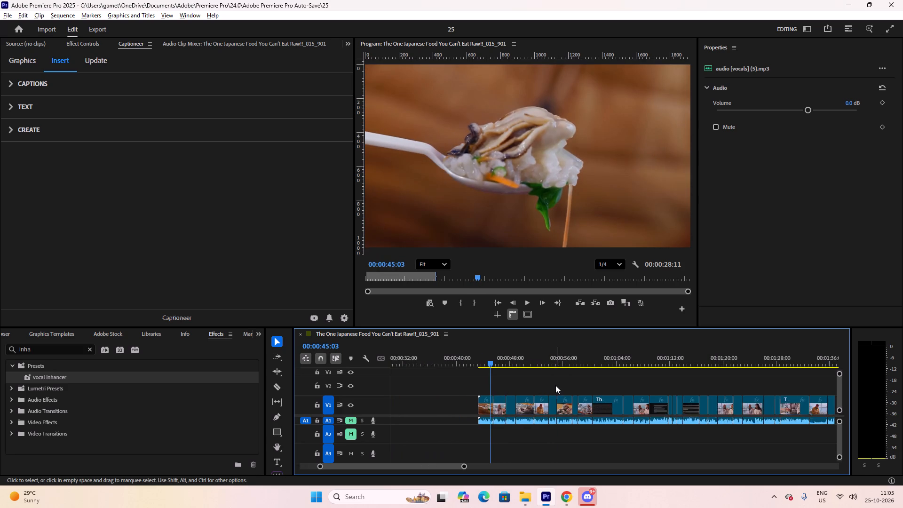
pyautogui.keyDown('alt'); pyautogui.scroll(2, 555, 385); pyautogui.keyUp('alt')
pyautogui.moveTo(466, 365); pyautogui.dragTo(491, 365)
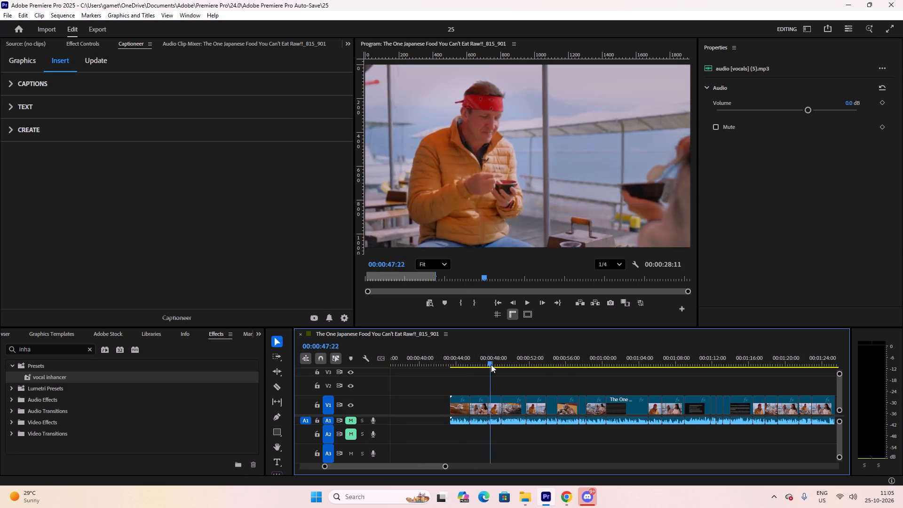
pyautogui.moveTo(491, 365); pyautogui.dragTo(473, 367)
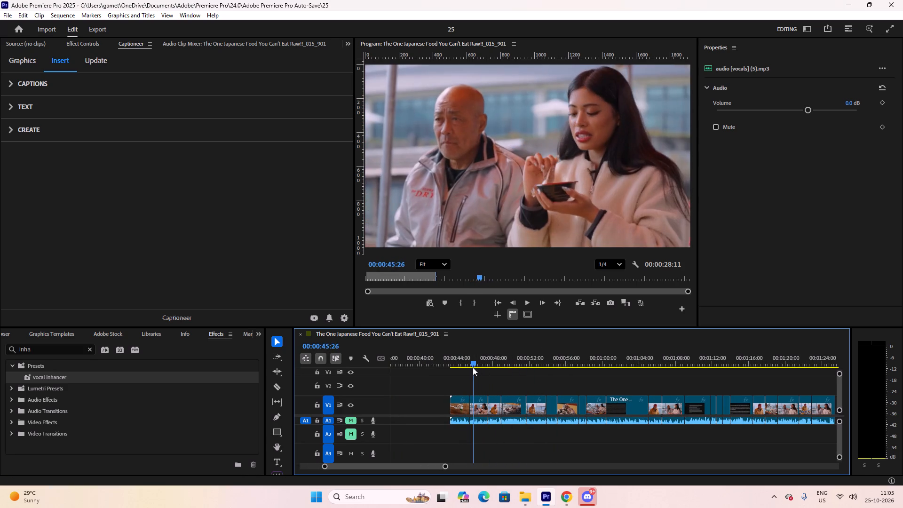
pyautogui.moveTo(473, 367); pyautogui.dragTo(497, 365)
pyautogui.moveTo(456, 374); pyautogui.dragTo(500, 415)
pyautogui.rightClick(451, 411)
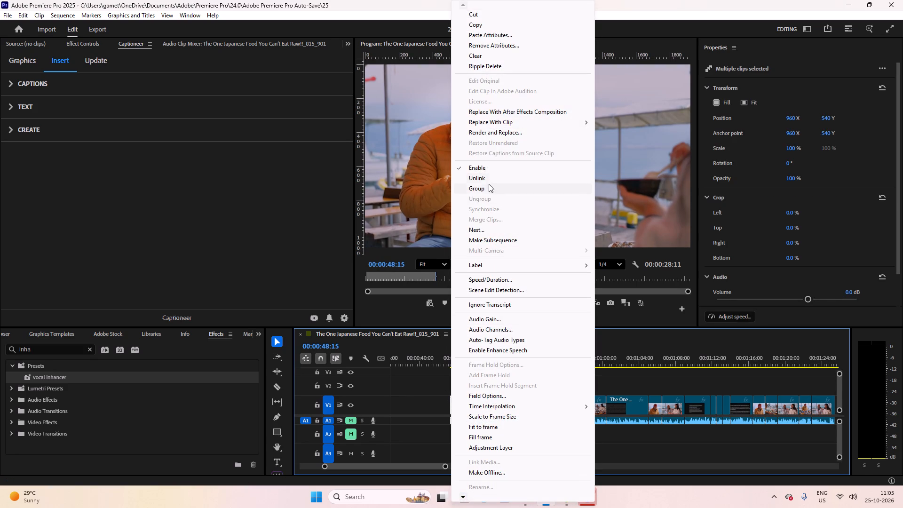
pyautogui.click(484, 181)
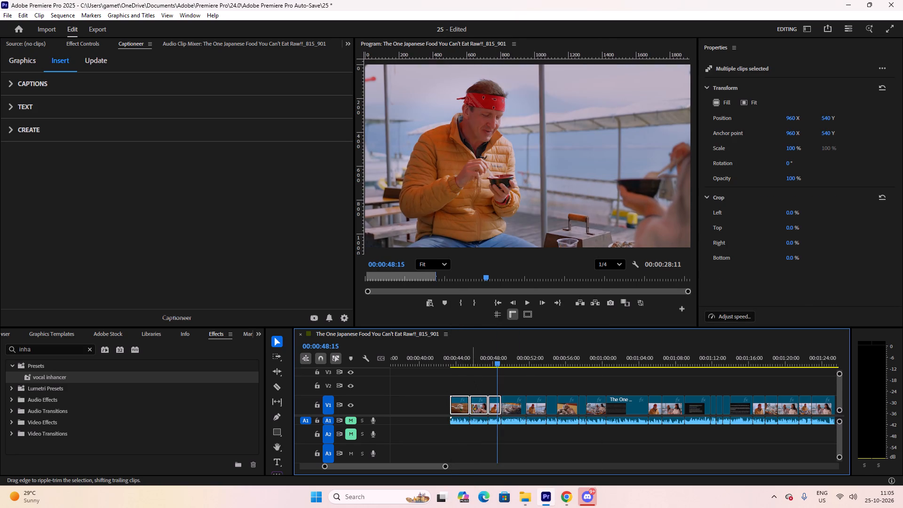
pyautogui.hotkey('ctrl', 'c')
# Lock track V1 and paste the copied video clips onto V2 at 00:00:10:07, over the highlighted oyster article shot.
pyautogui.scroll(20, 511, 430)
pyautogui.scroll(6, 511, 430)
pyautogui.scroll(3, 511, 393)
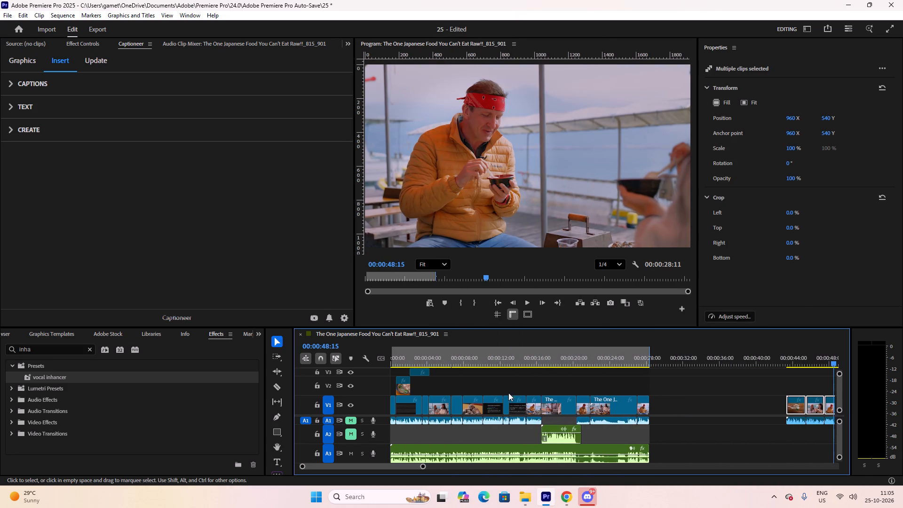
pyautogui.scroll(4, 508, 393)
pyautogui.moveTo(436, 354); pyautogui.dragTo(428, 355)
pyautogui.press('space')
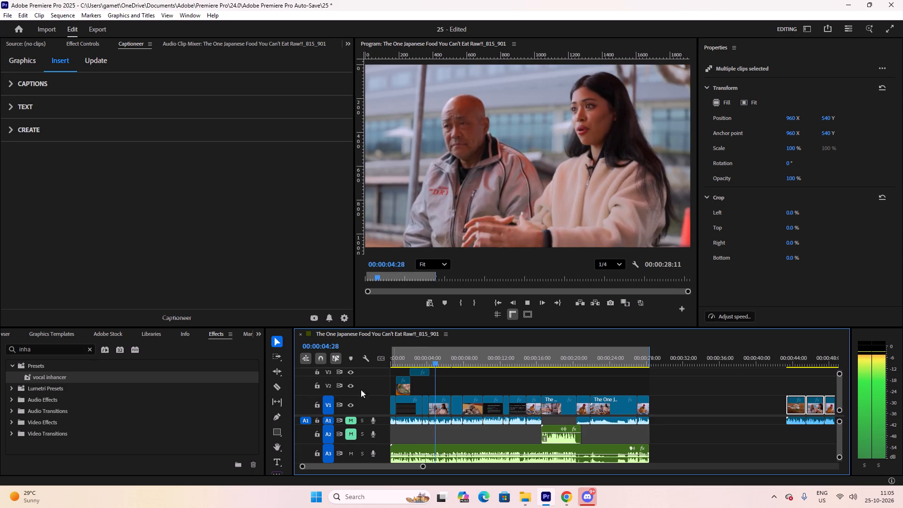
pyautogui.click(313, 408)
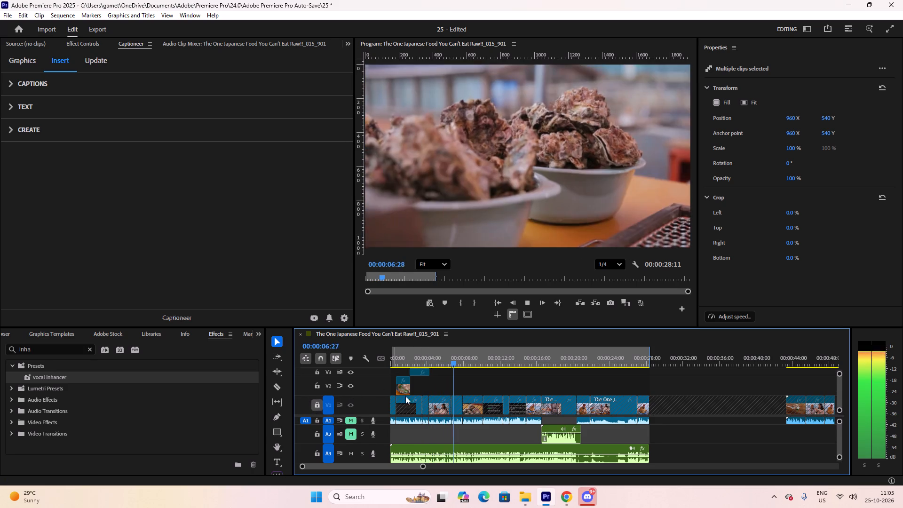
pyautogui.press('space')
pyautogui.press('space')
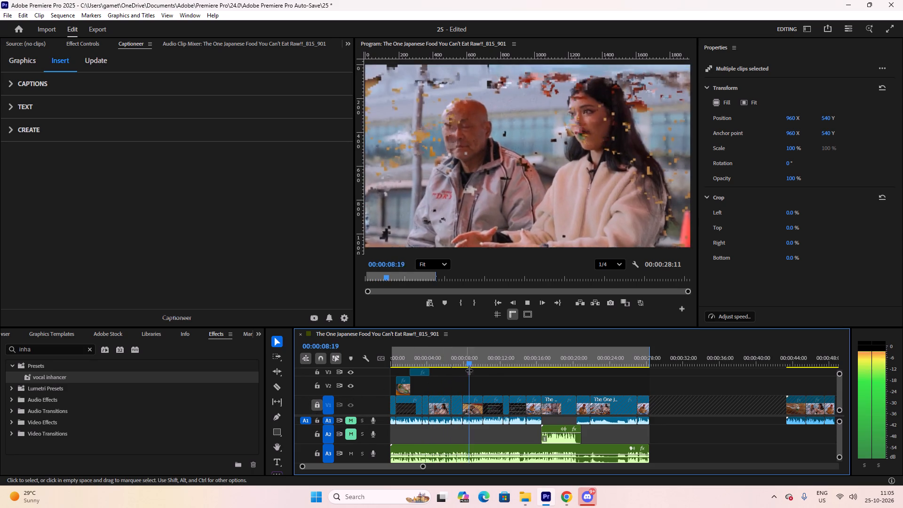
pyautogui.press('space')
pyautogui.press('space')
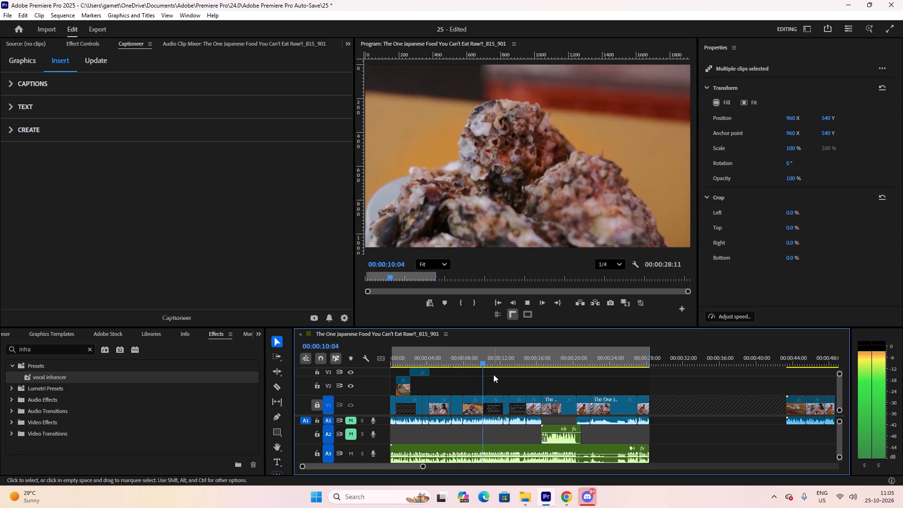
pyautogui.press('space')
pyautogui.click(483, 363)
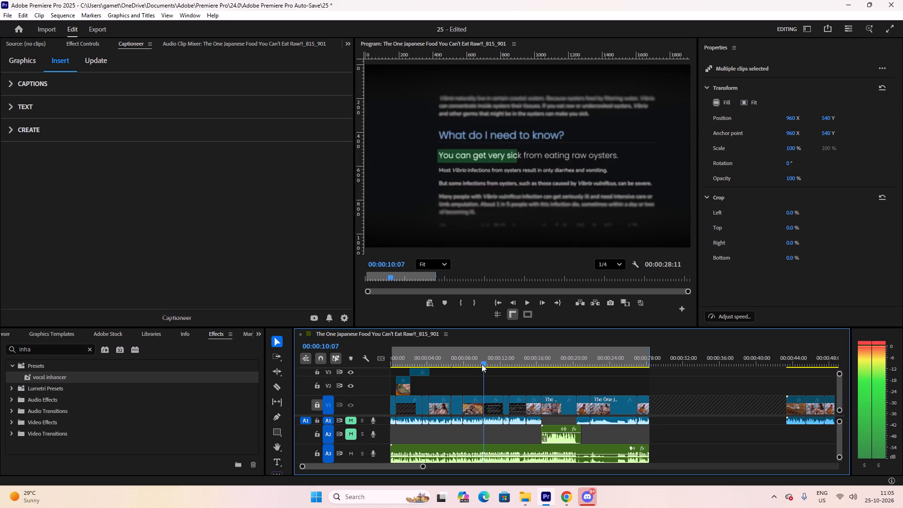
pyautogui.hotkey('ctrl', 'v')
# Play through the pasted V2 clips and trim the end of the last one to the V1 cut just before 15 seconds.
pyautogui.click(481, 354)
pyautogui.press('space')
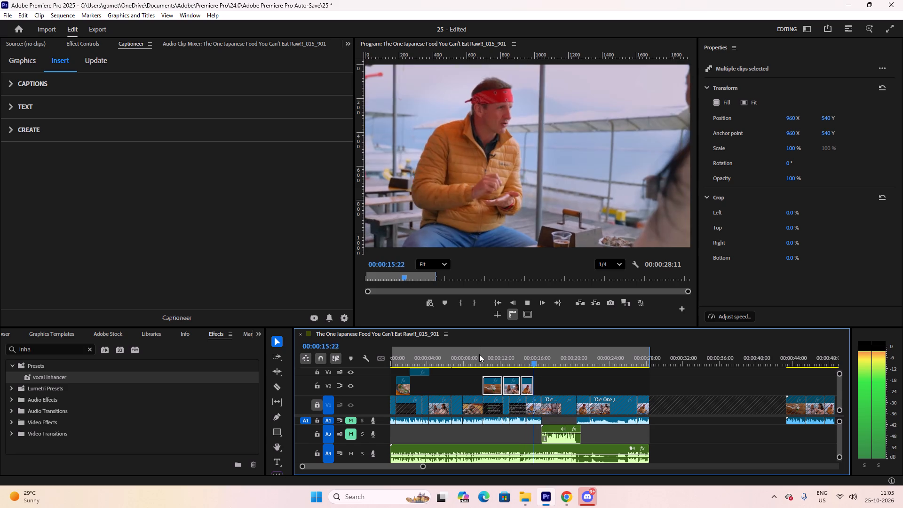
pyautogui.press('space')
pyautogui.click(526, 385)
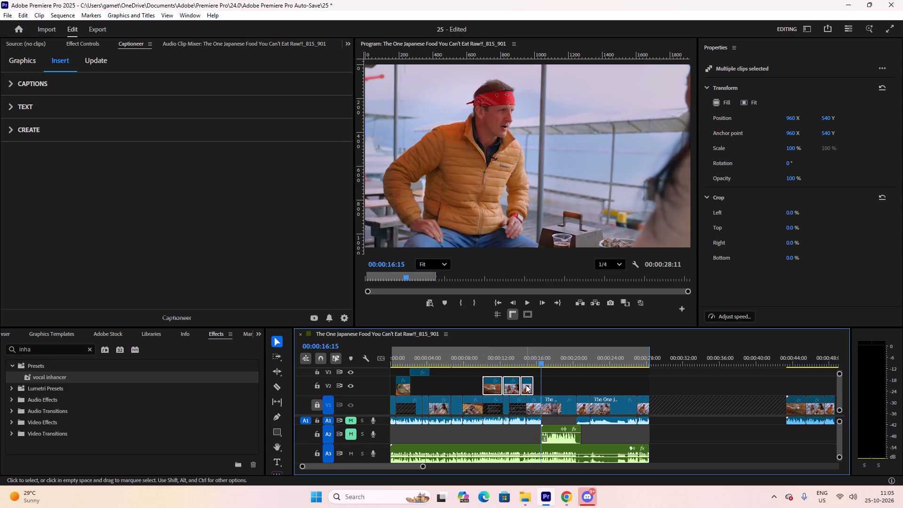
pyautogui.keyDown('alt'); pyautogui.scroll(7, 534, 387); pyautogui.keyUp('alt')
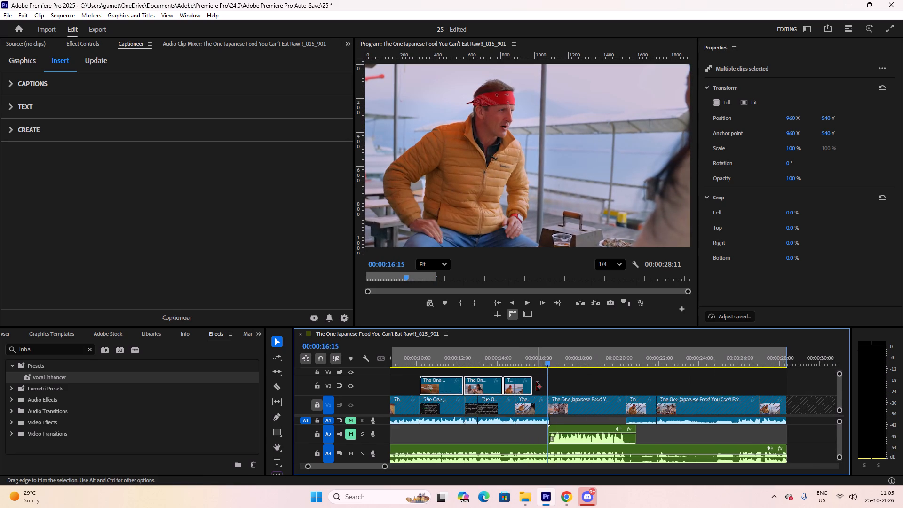
pyautogui.keyDown('alt'); pyautogui.scroll(6, 537, 387); pyautogui.keyUp('alt')
pyautogui.moveTo(510, 389); pyautogui.dragTo(475, 394)
pyautogui.click(475, 394)
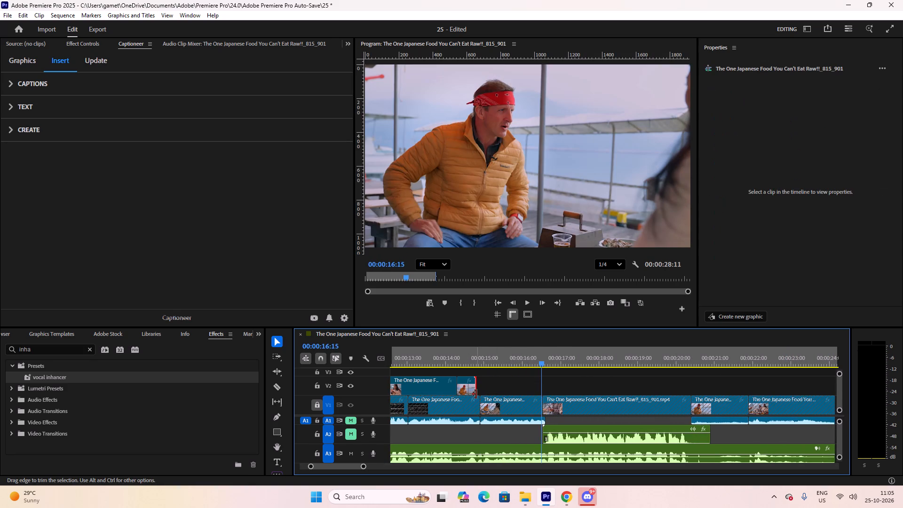
pyautogui.moveTo(476, 388); pyautogui.dragTo(481, 388)
pyautogui.keyDown('alt'); pyautogui.scroll(3, 503, 391); pyautogui.keyUp('alt')
pyautogui.keyDown('alt'); pyautogui.scroll(-7, 502, 389); pyautogui.keyUp('alt')
pyautogui.keyDown('alt'); pyautogui.scroll(6, 513, 387); pyautogui.keyUp('alt')
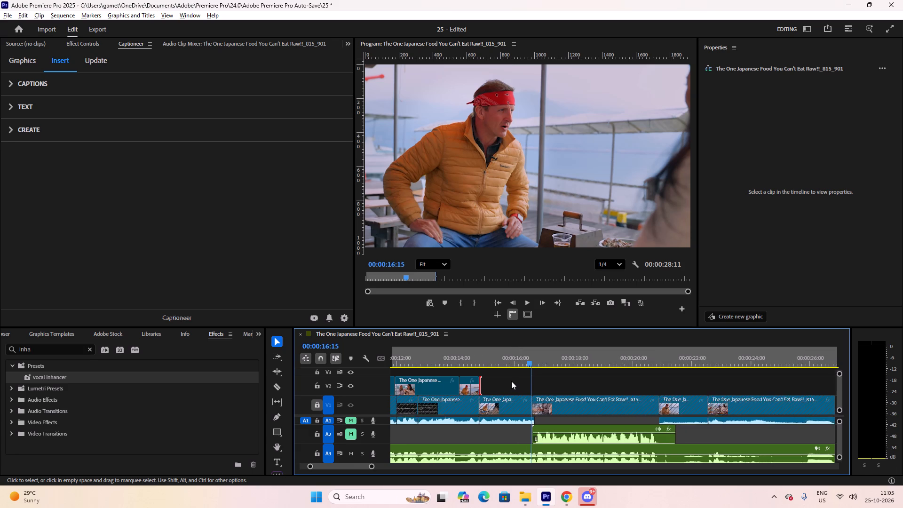
pyautogui.click(511, 379)
pyautogui.scroll(-8, 506, 377)
pyautogui.click(520, 378)
# Play the sequence from the start of the pasted V2 clips to review the covered section.
pyautogui.keyDown('alt'); pyautogui.scroll(-11, 521, 378); pyautogui.keyUp('alt')
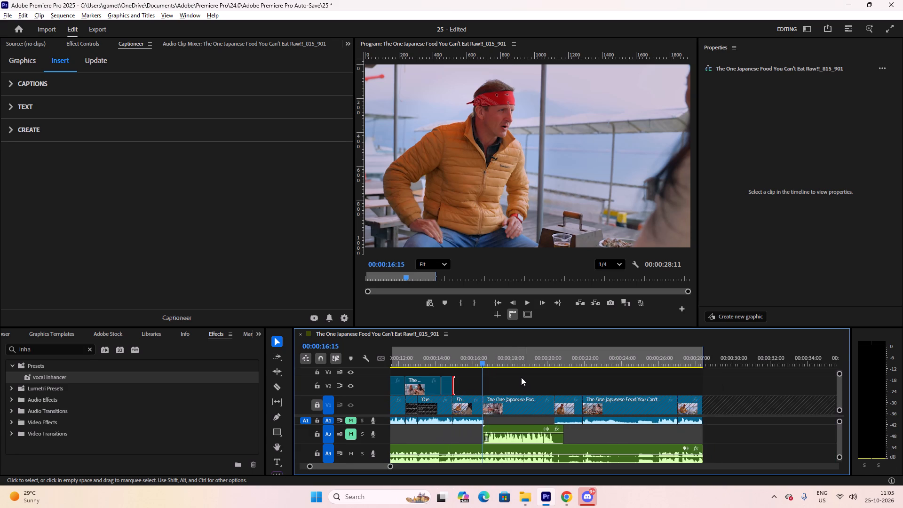
pyautogui.keyDown('alt'); pyautogui.scroll(-4, 521, 377); pyautogui.keyUp('alt')
pyautogui.click(471, 368)
pyautogui.moveTo(470, 362); pyautogui.dragTo(451, 366)
pyautogui.press('space')
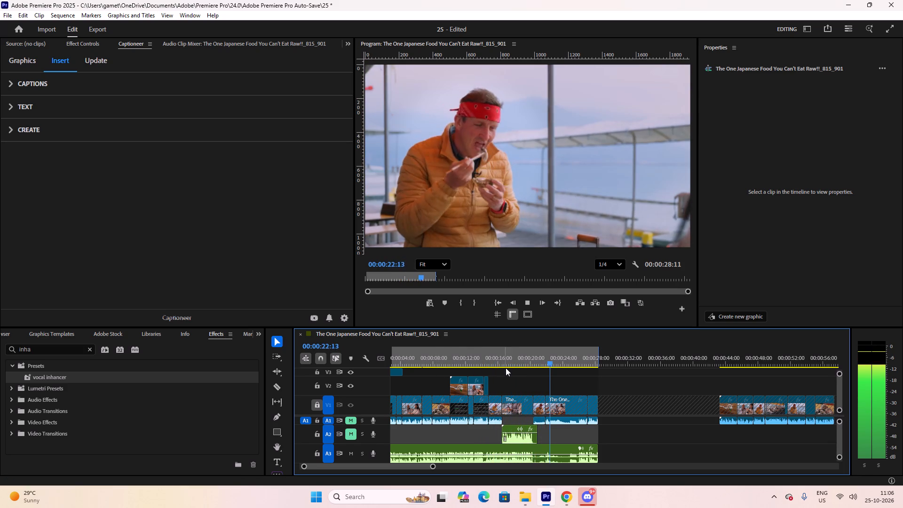
# Replay the section from about 21 seconds and split the A3 vocal clip at 00:00:22:13.
pyautogui.moveTo(541, 364); pyautogui.dragTo(538, 364)
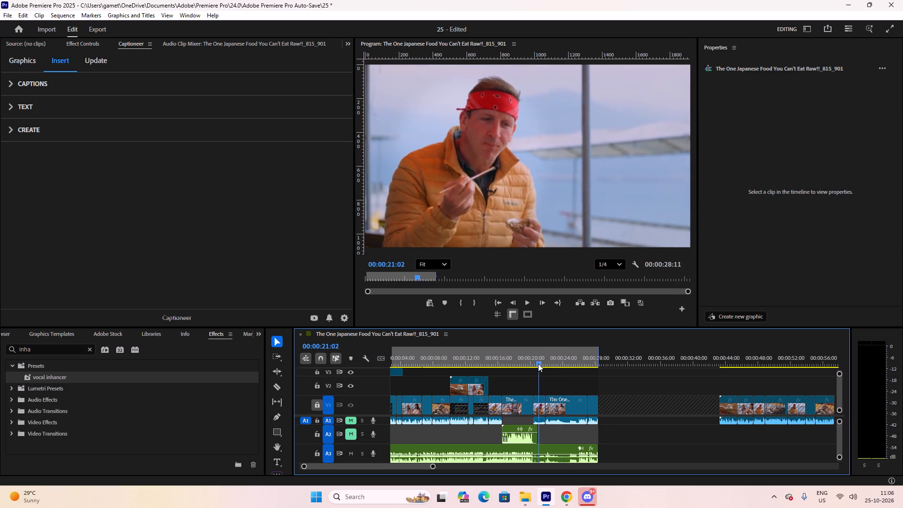
pyautogui.moveTo(538, 364); pyautogui.dragTo(537, 364)
pyautogui.press('space')
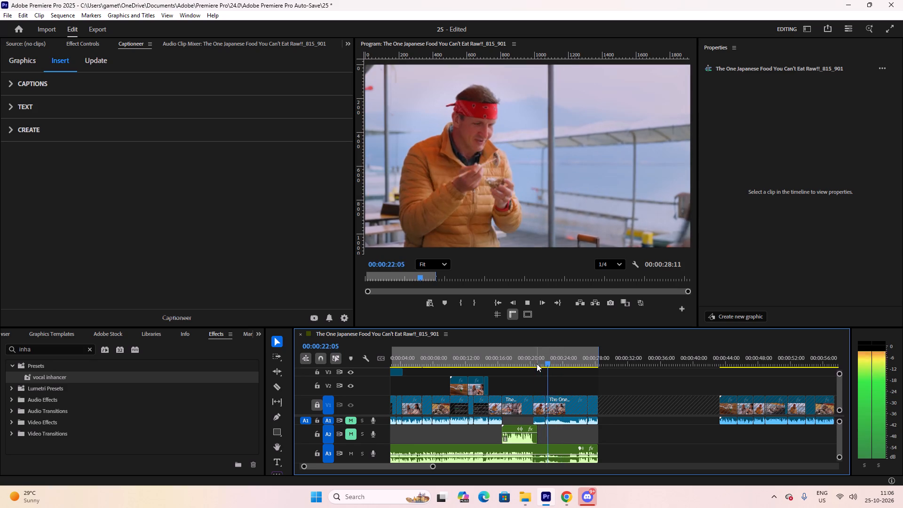
pyautogui.press('space')
pyautogui.keyDown('alt'); pyautogui.scroll(14, 582, 422); pyautogui.keyUp('alt')
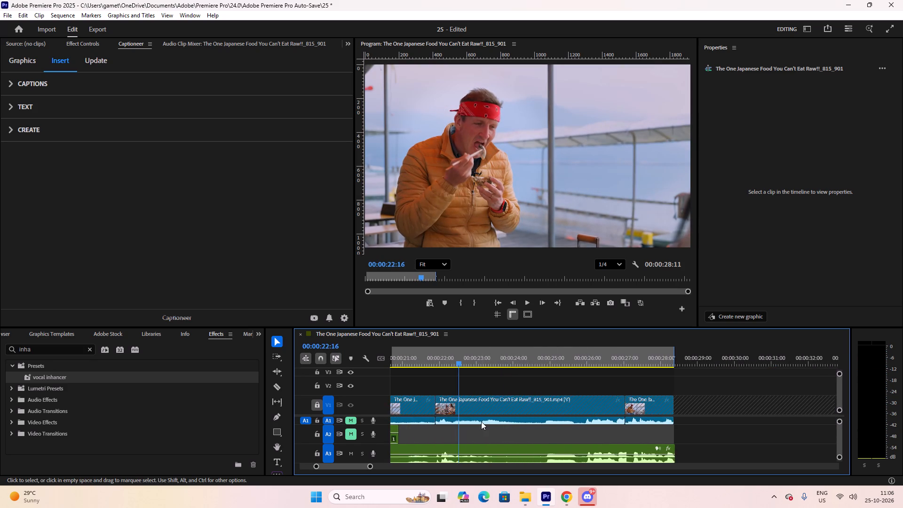
pyautogui.scroll(-7, 481, 422)
pyautogui.scroll(16, 509, 440)
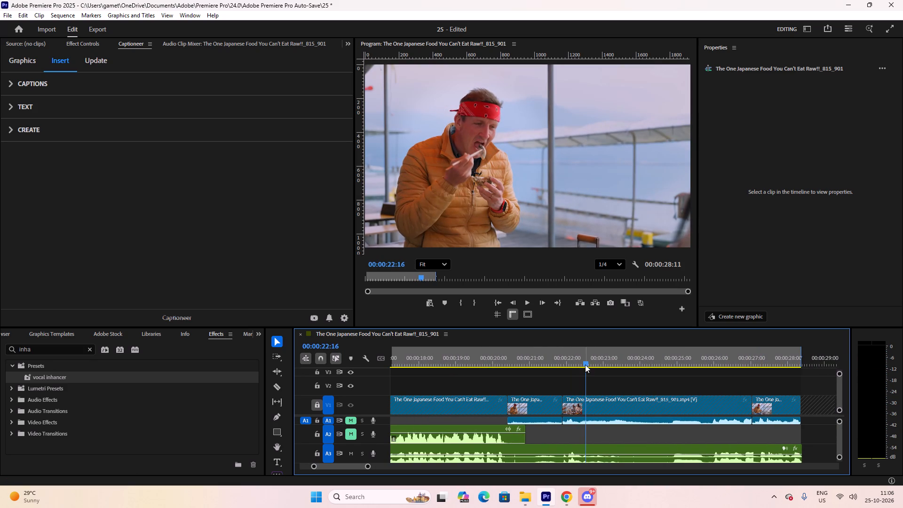
pyautogui.click(585, 364)
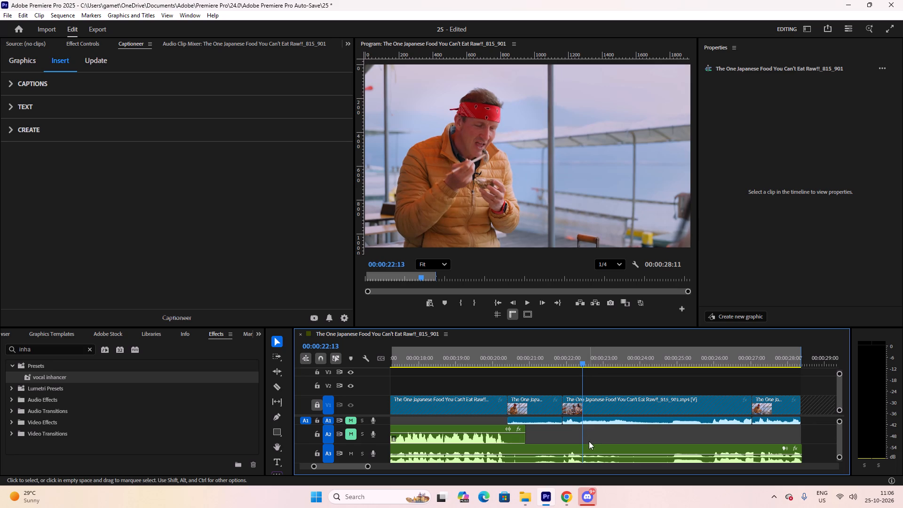
pyautogui.click(590, 447)
pyautogui.press('e')
# Split the A3 vocal again at 00:00:24:11 and delete the piece between the two cuts, leaving a gap.
pyautogui.press('space')
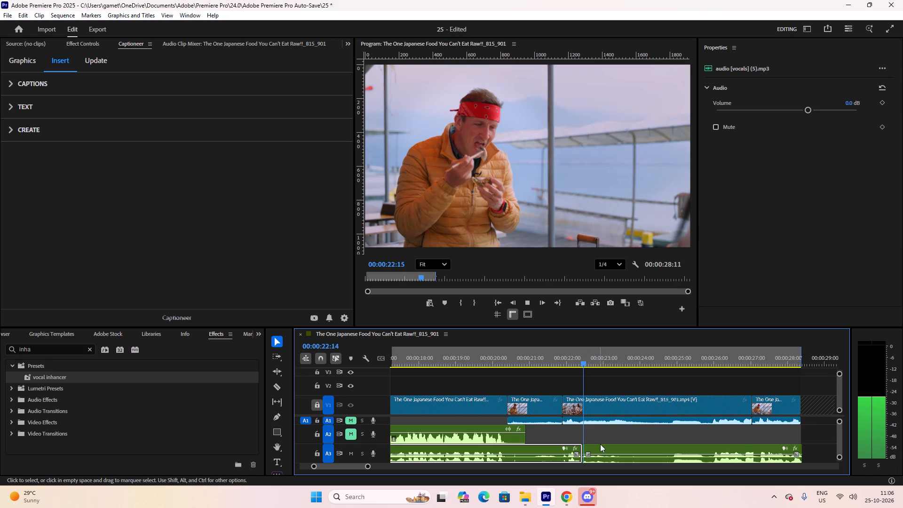
pyautogui.press('space')
pyautogui.press('space')
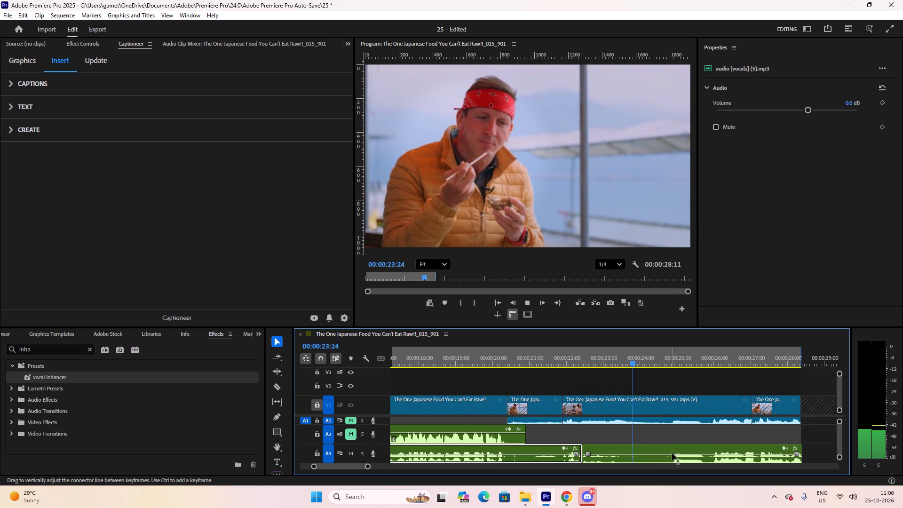
pyautogui.press('space')
pyautogui.click(648, 450)
pyautogui.press('e')
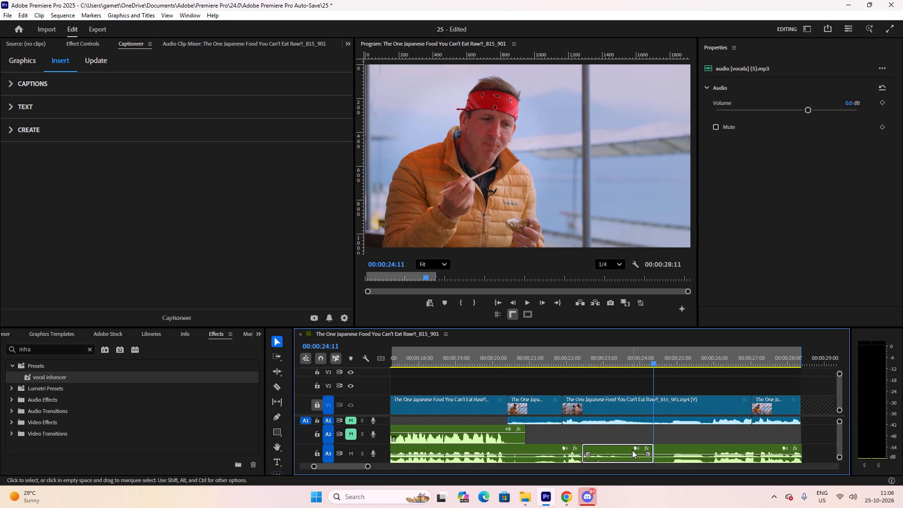
pyautogui.press('Delete')
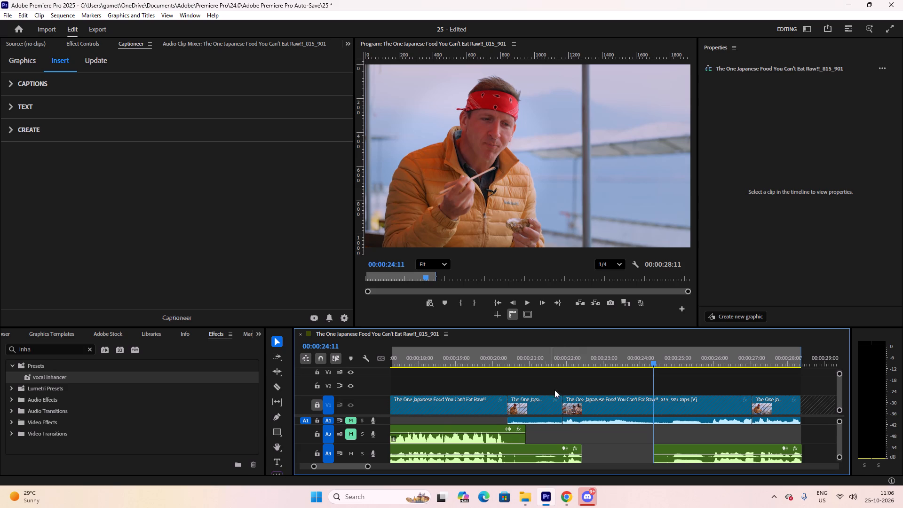
# Unlock track V1.
pyautogui.keyDown('alt'); pyautogui.scroll(-12, 584, 432); pyautogui.keyUp('alt')
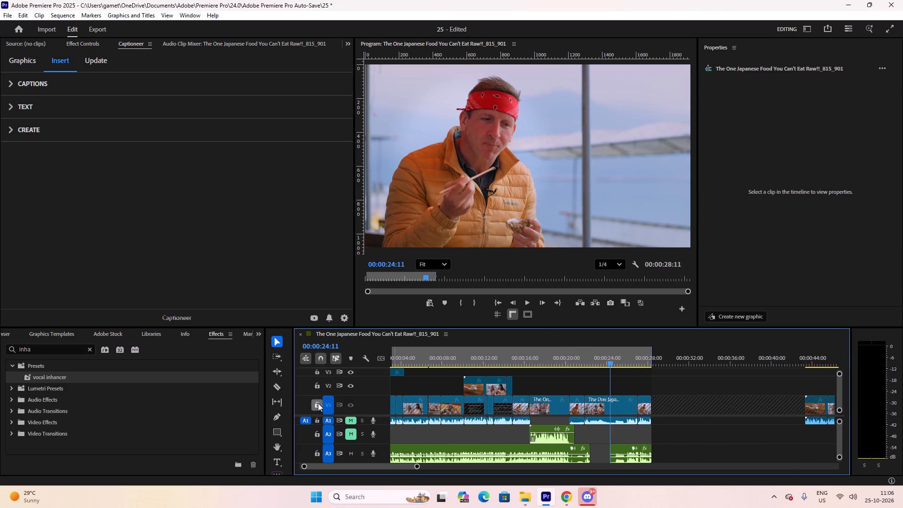
pyautogui.click(318, 403)
# Play the sequence across the A3 gap through to its end.
pyautogui.click(596, 349)
pyautogui.press('space')
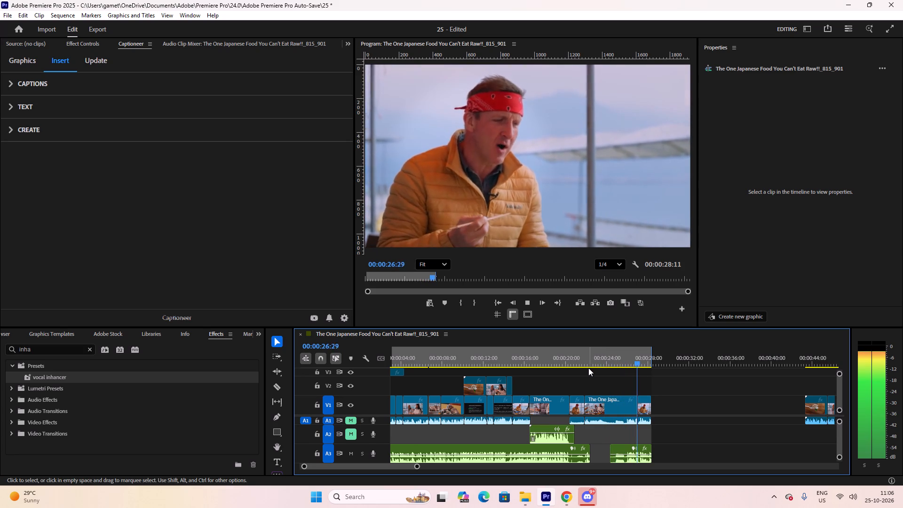
pyautogui.press('space')
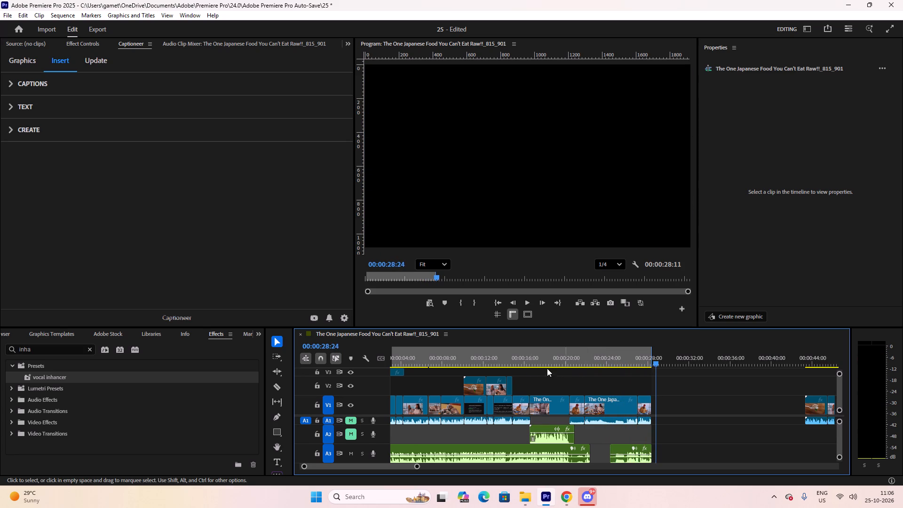
# Play the sequence from its start to about 7 seconds, pausing and replaying parts to check the opening cuts and vocals.
pyautogui.moveTo(525, 365); pyautogui.dragTo(300, 377)
pyautogui.press('space')
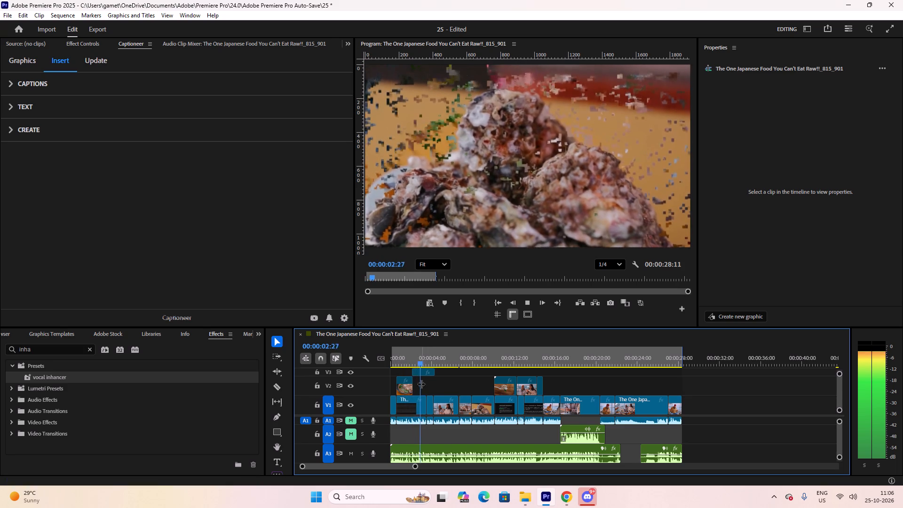
pyautogui.click(412, 357)
pyautogui.press('space')
pyautogui.press('space')
pyautogui.moveTo(408, 357); pyautogui.dragTo(402, 359)
pyautogui.press('space')
pyautogui.press('space')
pyautogui.press('space')
pyautogui.press('space')
pyautogui.press('space')
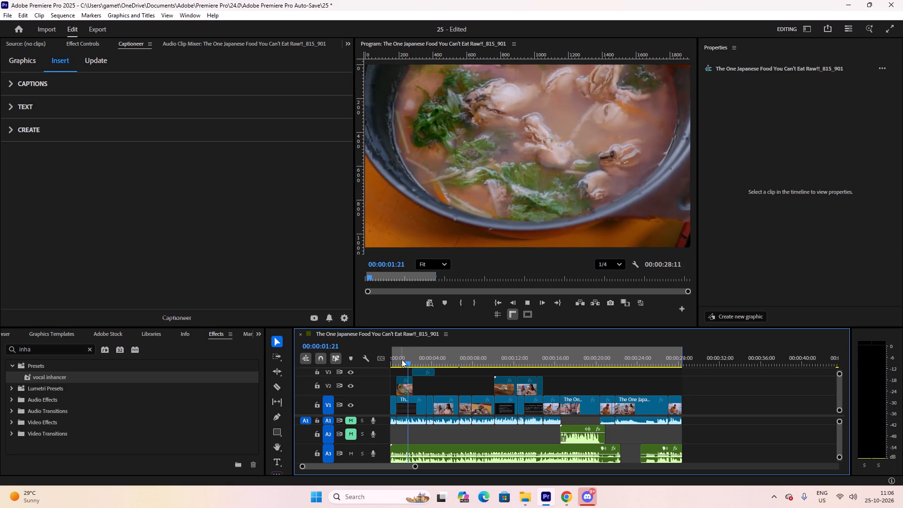
pyautogui.press('space')
pyautogui.press('space')
pyautogui.press('space')
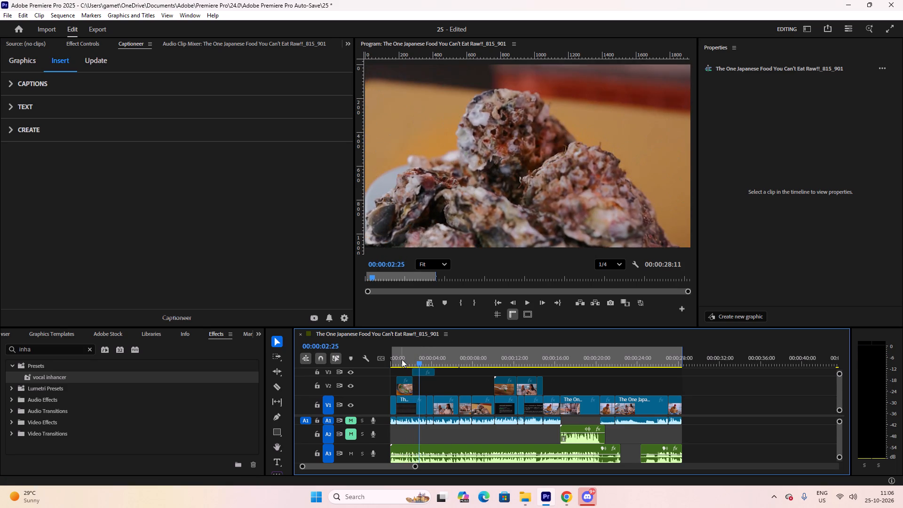
pyautogui.press('space')
pyautogui.press('space')
pyautogui.press('space')
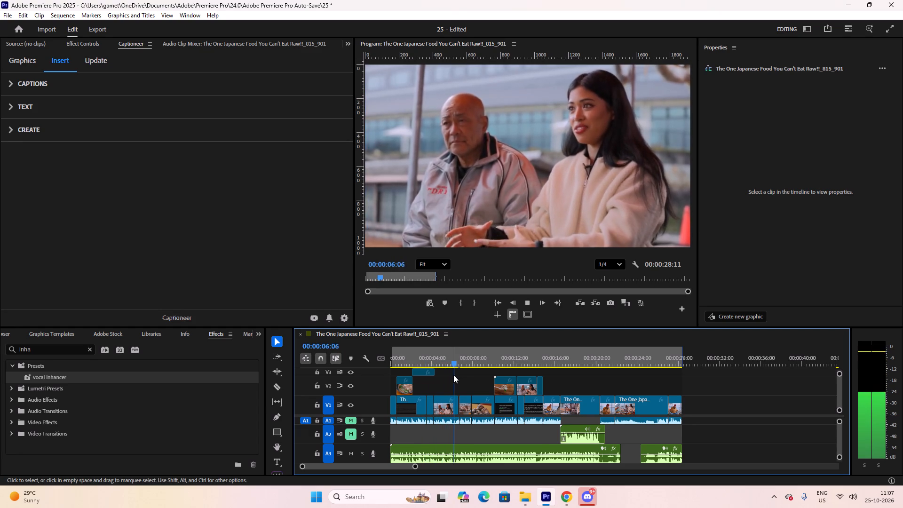
pyautogui.press('space')
# Extend the V1 clip ending just before 00:00:07:00 to close the small gap in front of the oyster-bowl shot.
pyautogui.keyDown('alt'); pyautogui.scroll(7, 458, 391); pyautogui.keyUp('alt')
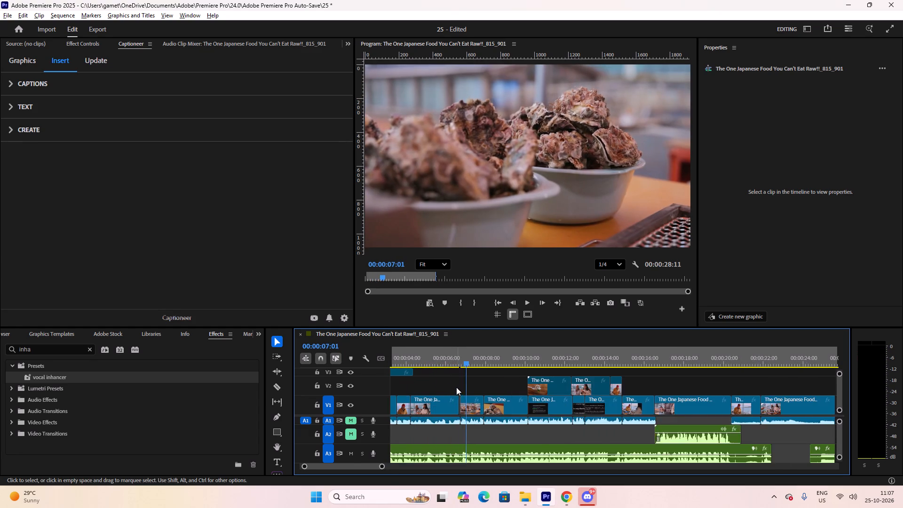
pyautogui.keyDown('alt'); pyautogui.scroll(12, 456, 387); pyautogui.keyUp('alt')
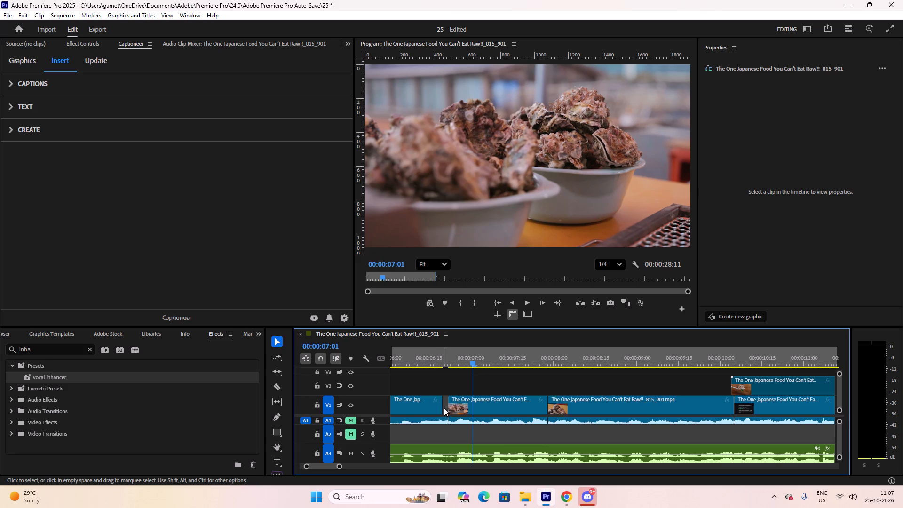
pyautogui.click(441, 406)
pyautogui.click(445, 386)
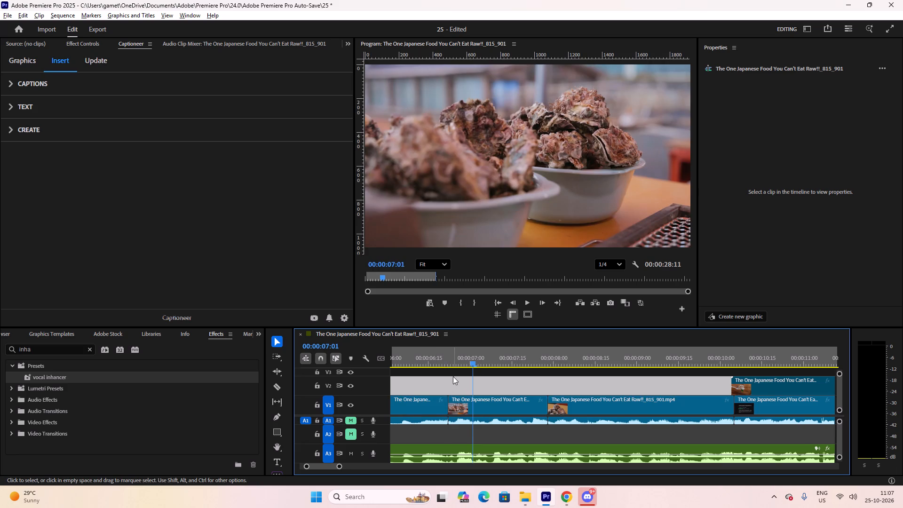
pyautogui.keyDown('alt'); pyautogui.scroll(-14, 453, 376); pyautogui.keyUp('alt')
pyautogui.click(467, 380)
pyautogui.click(467, 381)
pyautogui.click(467, 383)
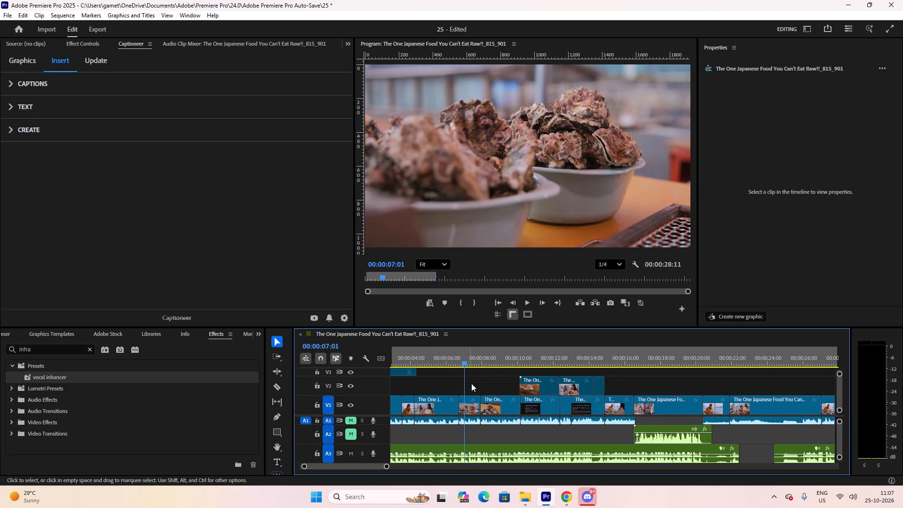
# Replay the sequence from around the repaired V1 cut near 7 seconds through to the end at about 28 seconds.
pyautogui.keyDown('alt'); pyautogui.scroll(-12, 454, 384); pyautogui.keyUp('alt')
pyautogui.scroll(7, 472, 398)
pyautogui.scroll(-1, 473, 408)
pyautogui.scroll(6, 473, 408)
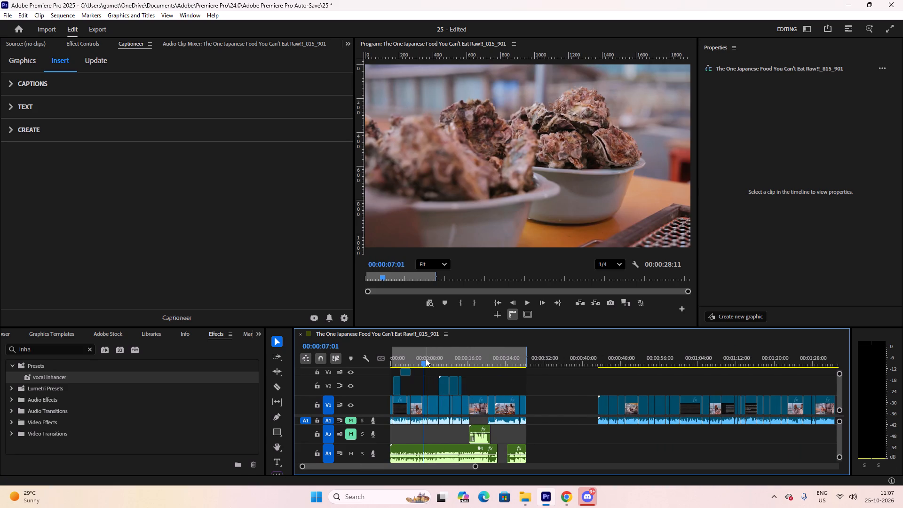
pyautogui.moveTo(425, 358); pyautogui.dragTo(419, 358)
pyautogui.press('space')
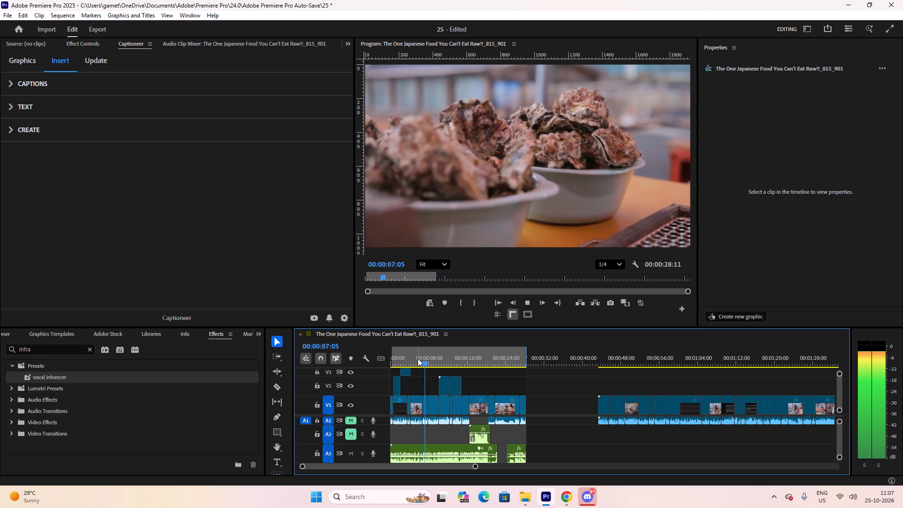
pyautogui.moveTo(418, 358); pyautogui.dragTo(409, 360)
pyautogui.press('space')
pyautogui.moveTo(412, 360); pyautogui.dragTo(425, 361)
pyautogui.press('space')
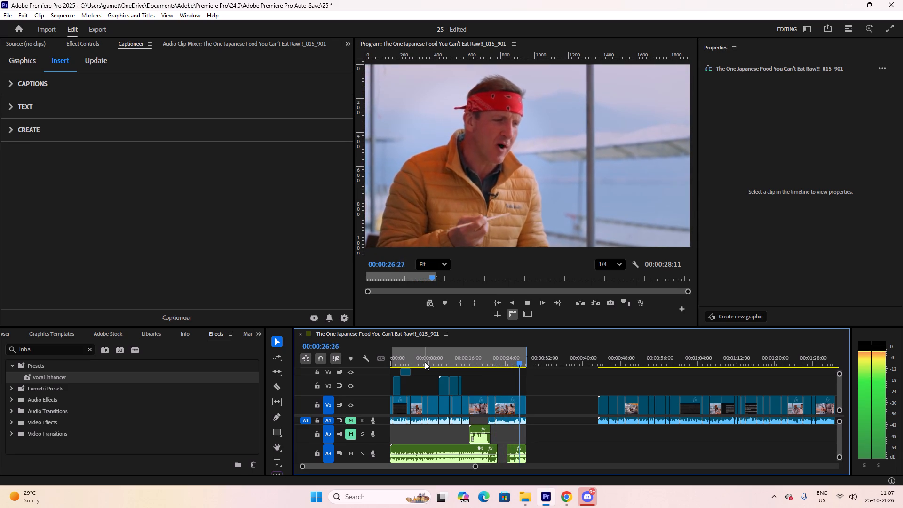
pyautogui.press('space')
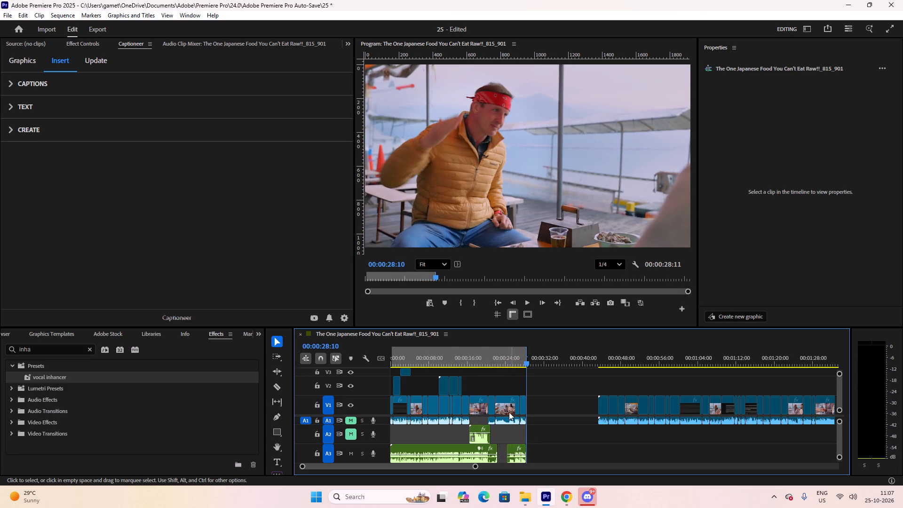
# Play the whole sequence from its start to about 28 seconds to review the edit.
pyautogui.moveTo(504, 362); pyautogui.dragTo(321, 376)
pyautogui.press('space')
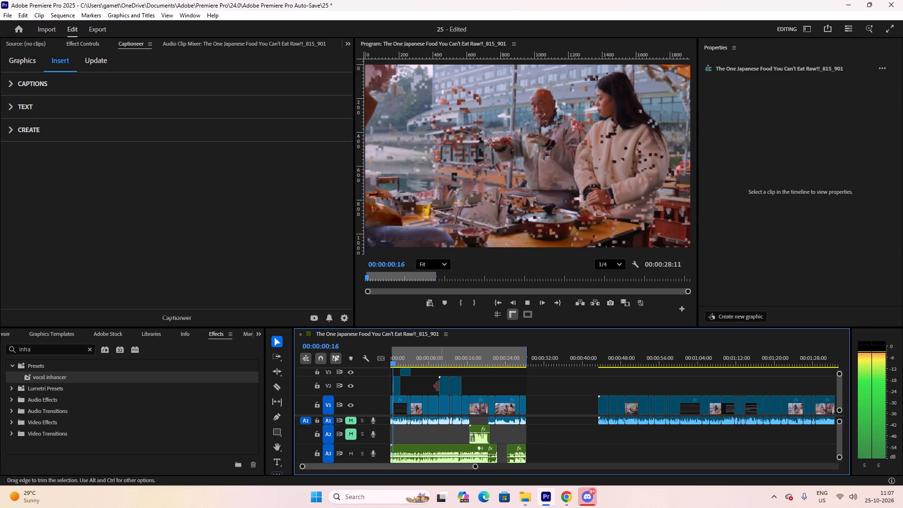
pyautogui.press('space')
pyautogui.press('space')
pyautogui.press('space')
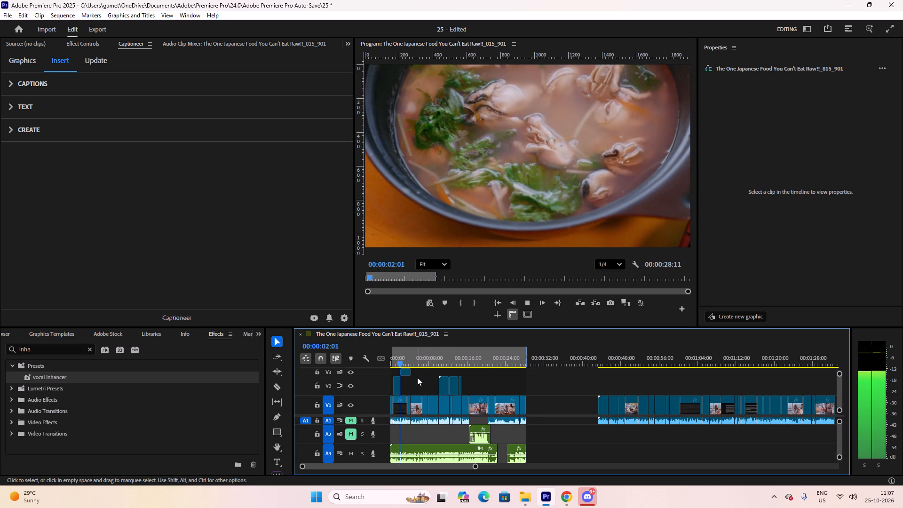
pyautogui.press('space')
pyautogui.press('space')
pyautogui.press('space')
pyautogui.press('space')
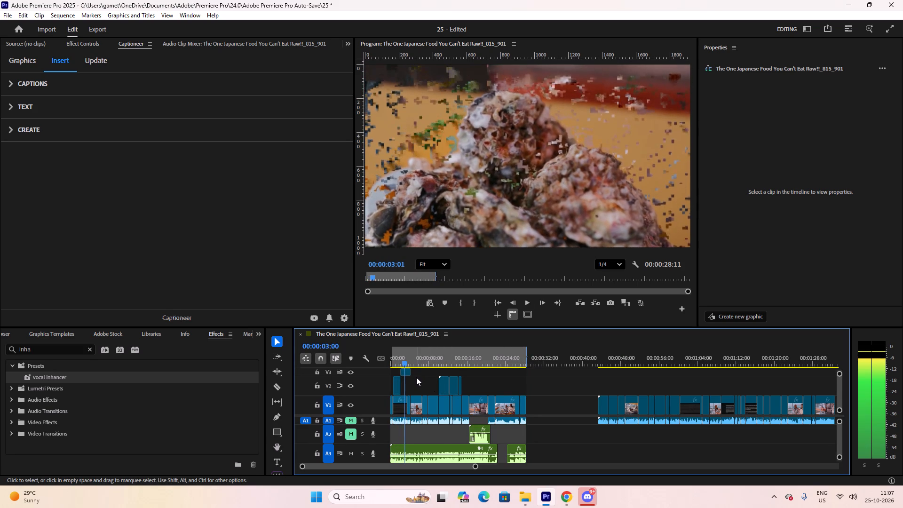
pyautogui.press('space')
pyautogui.press('space')
pyautogui.press('space')
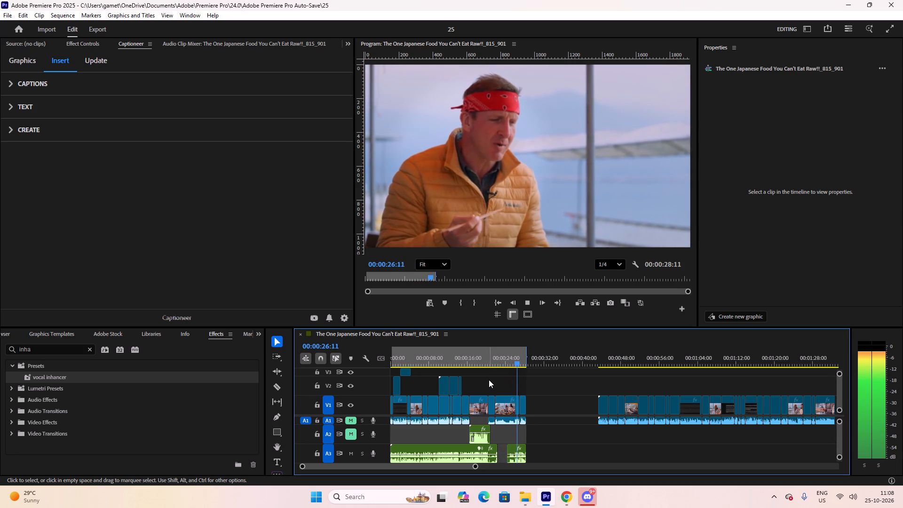
pyautogui.press('space')
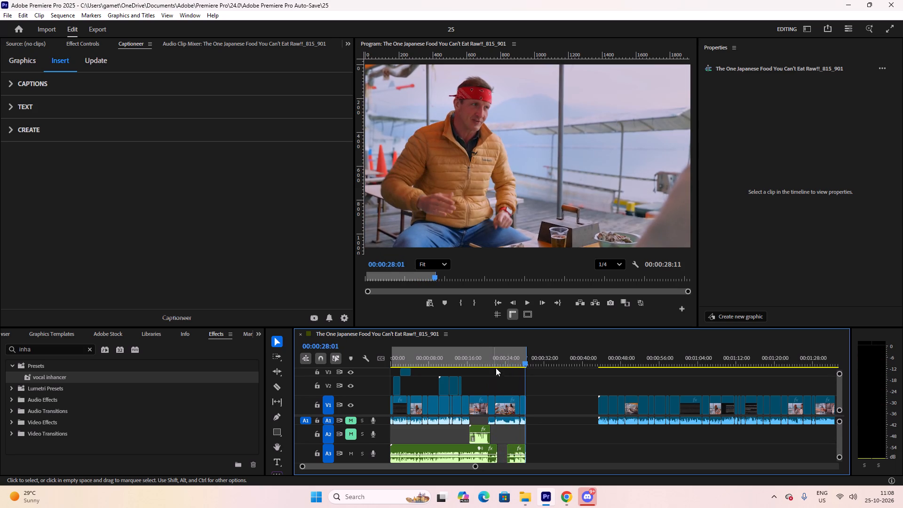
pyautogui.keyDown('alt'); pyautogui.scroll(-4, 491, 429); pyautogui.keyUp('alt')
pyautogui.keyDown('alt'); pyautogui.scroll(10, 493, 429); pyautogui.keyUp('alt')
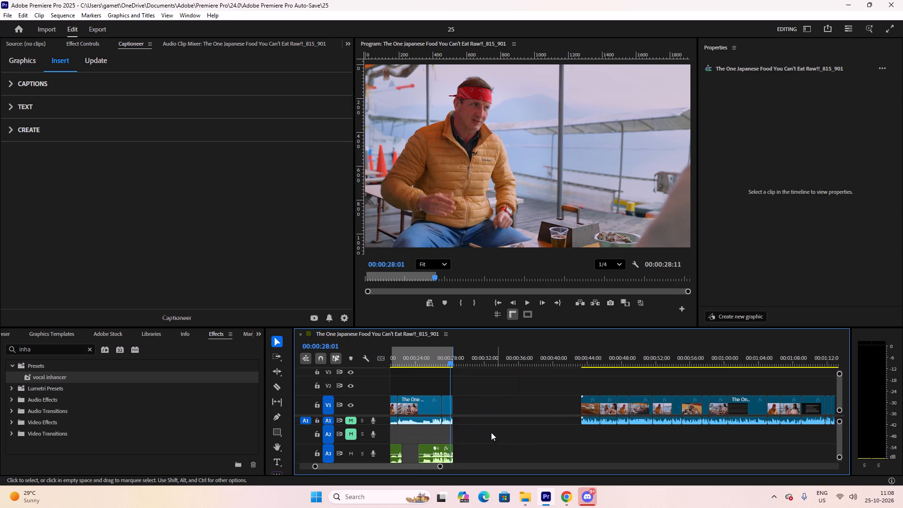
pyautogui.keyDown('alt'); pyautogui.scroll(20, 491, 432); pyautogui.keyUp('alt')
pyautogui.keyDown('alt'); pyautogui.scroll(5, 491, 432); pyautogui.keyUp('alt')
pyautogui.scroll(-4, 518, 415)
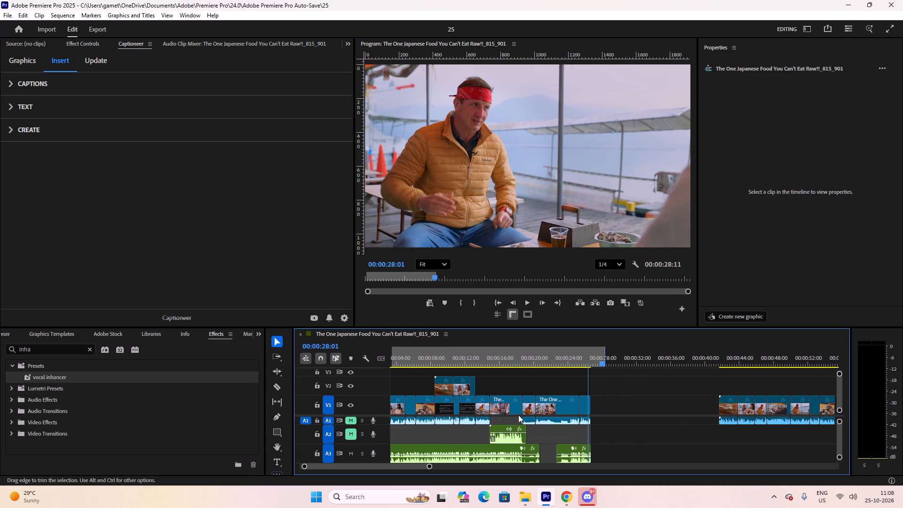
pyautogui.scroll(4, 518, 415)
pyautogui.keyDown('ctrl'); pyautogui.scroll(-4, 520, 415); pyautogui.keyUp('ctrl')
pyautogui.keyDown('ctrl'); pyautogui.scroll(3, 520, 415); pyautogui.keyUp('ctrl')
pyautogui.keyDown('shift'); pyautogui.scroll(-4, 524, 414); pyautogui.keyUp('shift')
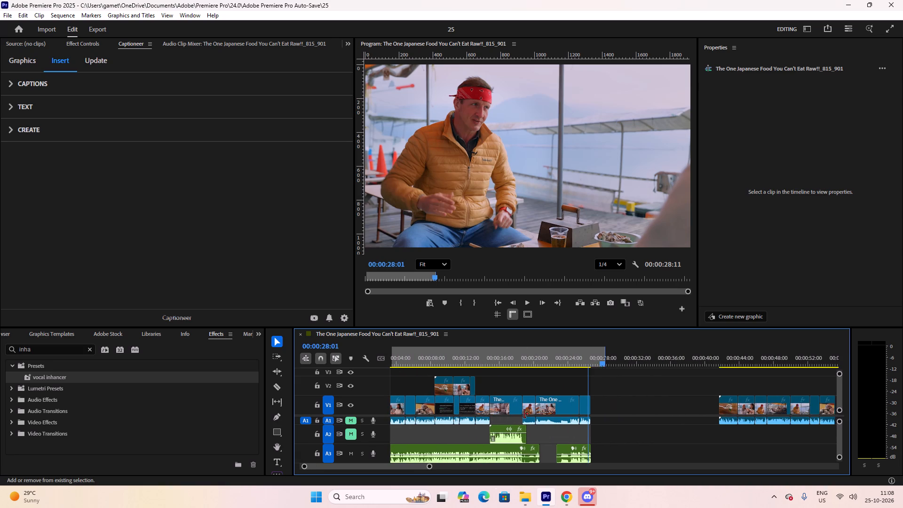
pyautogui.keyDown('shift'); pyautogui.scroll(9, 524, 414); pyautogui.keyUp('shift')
# Replay the opening of the sequence from the start to about 3 seconds.
pyautogui.moveTo(562, 356); pyautogui.dragTo(342, 365)
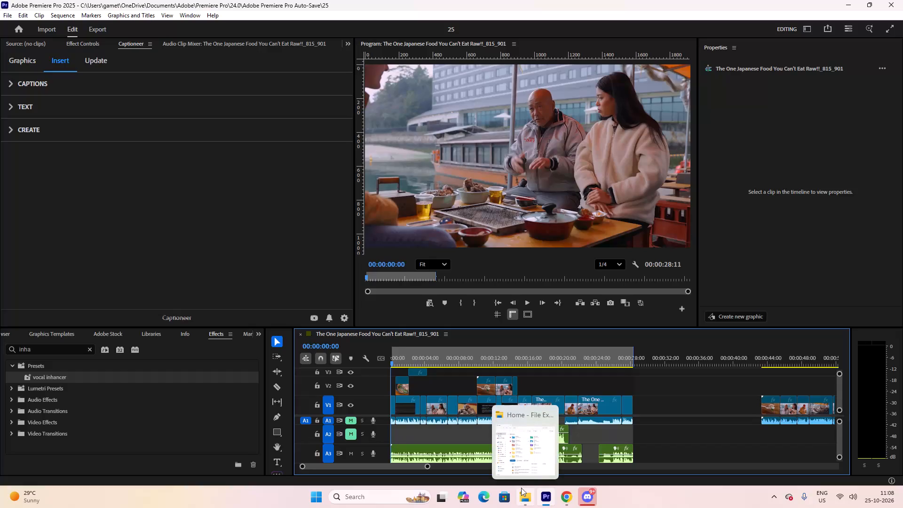
pyautogui.scroll(9, 452, 381)
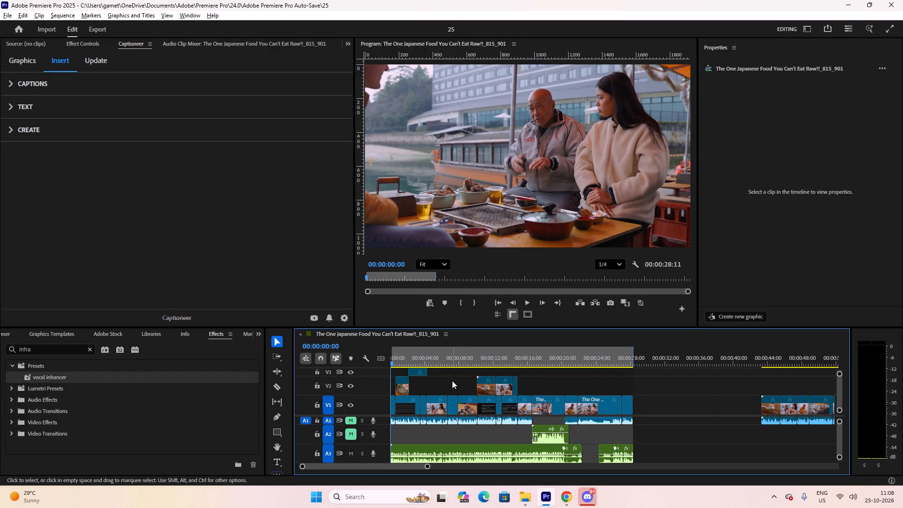
pyautogui.keyDown('alt'); pyautogui.scroll(-2, 452, 381); pyautogui.keyUp('alt')
pyautogui.keyDown('alt'); pyautogui.scroll(3, 453, 381); pyautogui.keyUp('alt')
pyautogui.scroll(13, 453, 381)
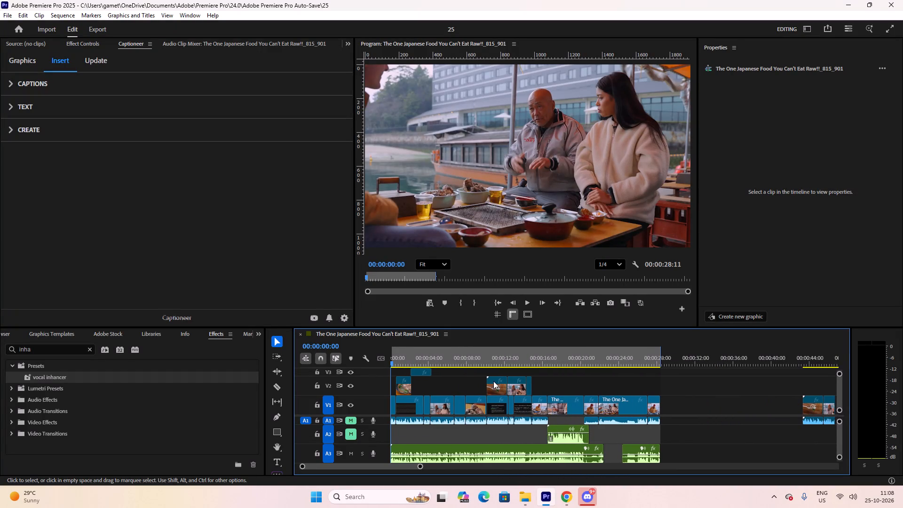
pyautogui.scroll(4, 494, 381)
pyautogui.press('space')
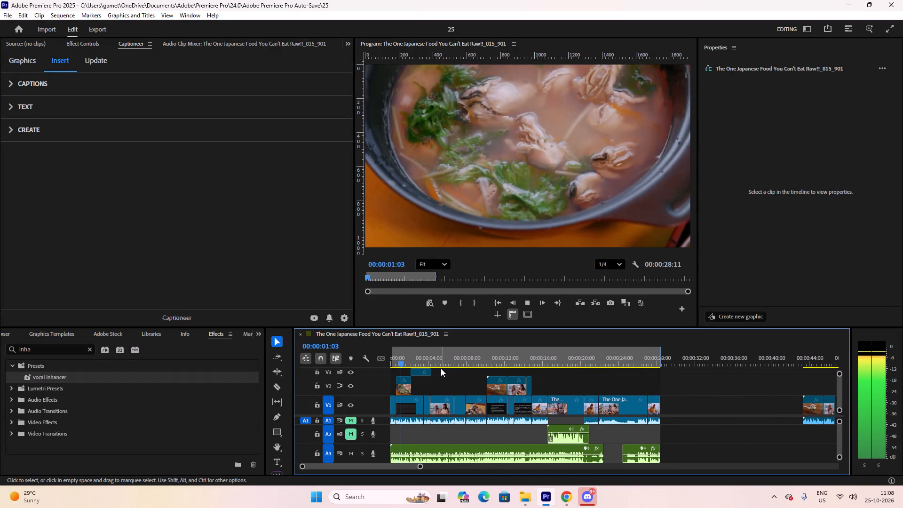
pyautogui.press('space')
pyautogui.press('space')
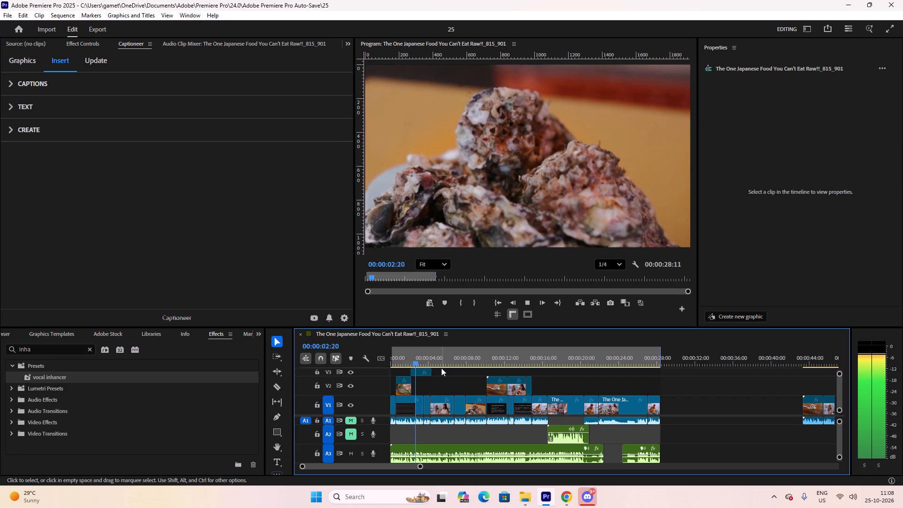
pyautogui.press('space')
pyautogui.click(442, 376)
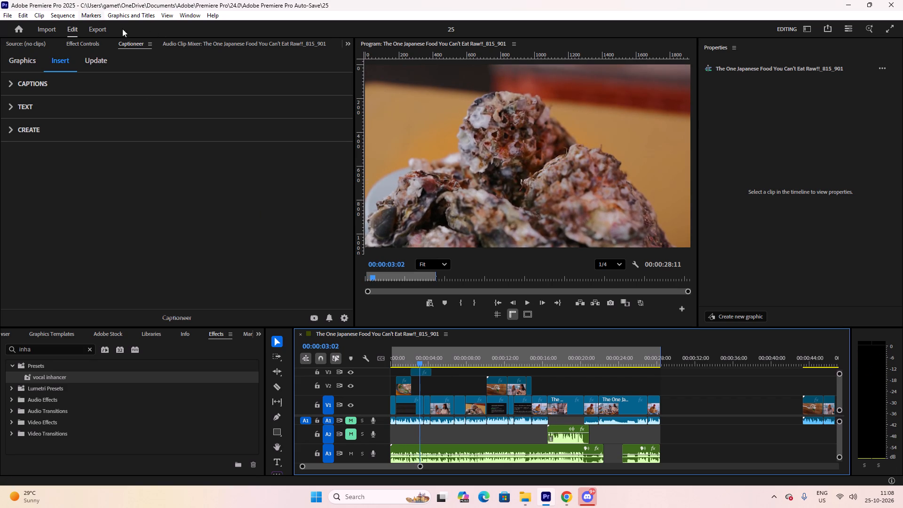
# Save the project.
pyautogui.hotkey('ctrl', 's')
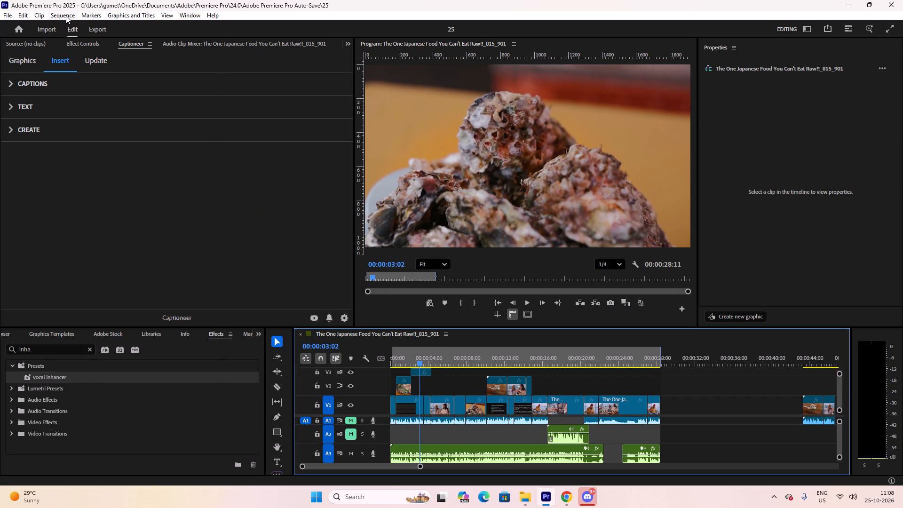
# Change the sequence's frame size to 1080 horizontal by 1920 vertical and accept deleting its preview files.
pyautogui.click(66, 16)
pyautogui.click(105, 22)
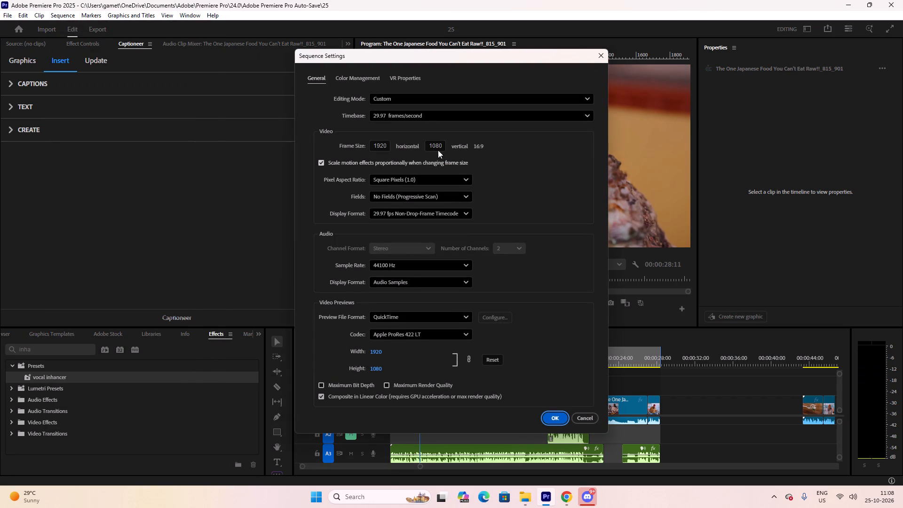
pyautogui.doubleClick(383, 143)
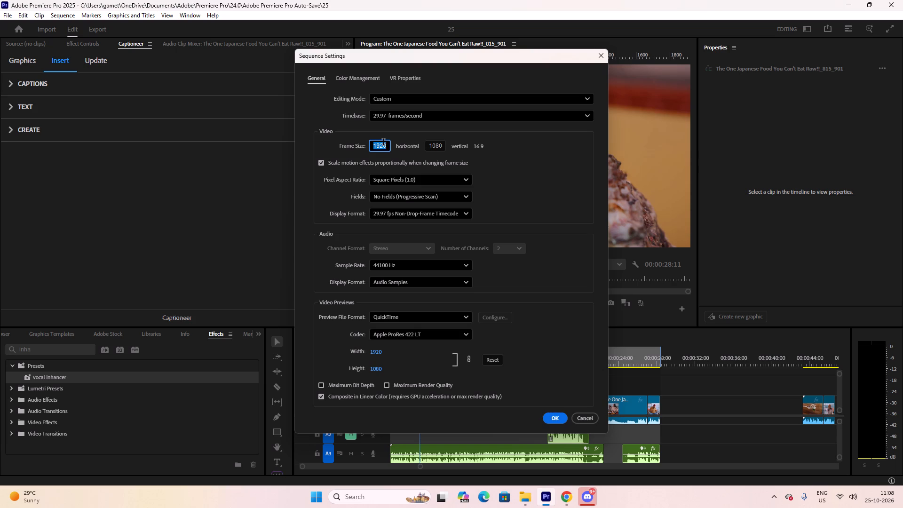
pyautogui.write('1080')
pyautogui.doubleClick(437, 143)
pyautogui.write('1920')
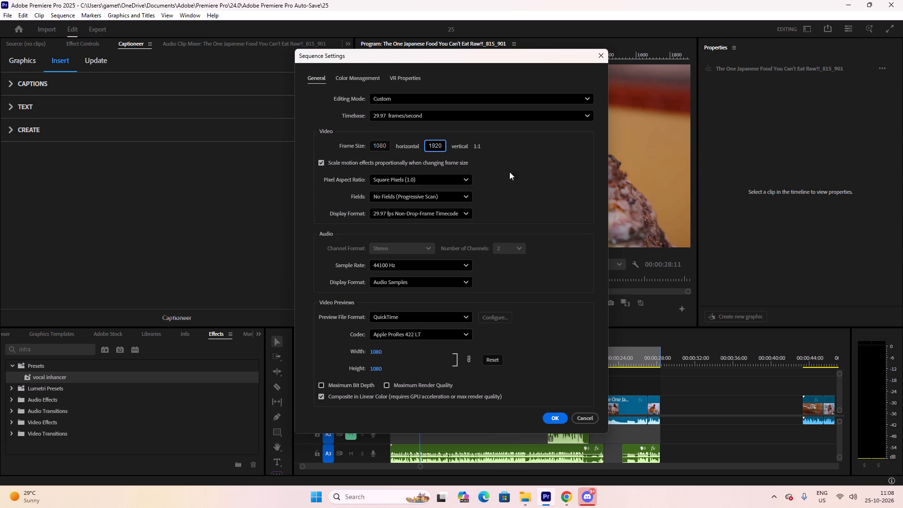
pyautogui.click(534, 176)
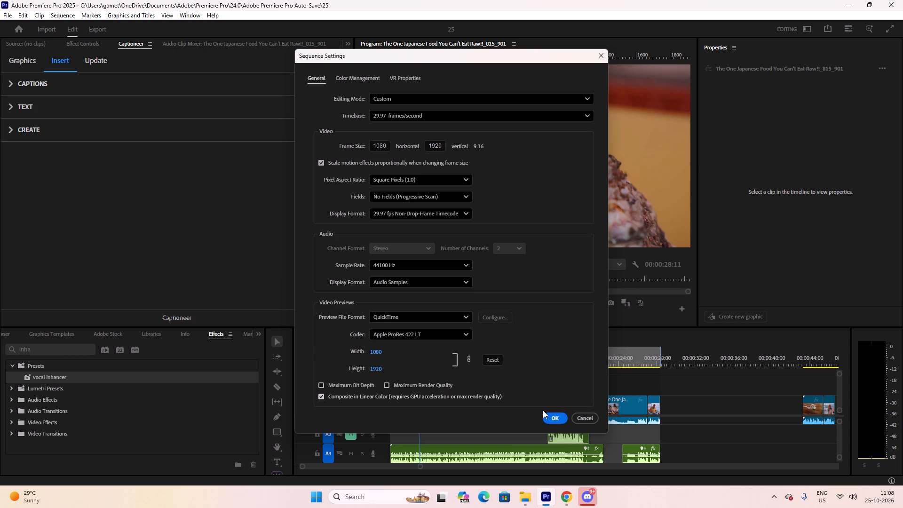
pyautogui.click(552, 416)
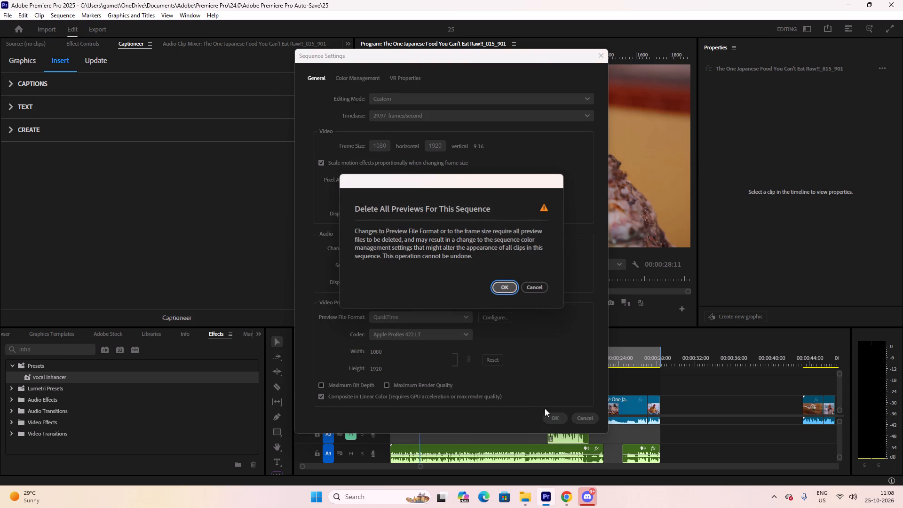
pyautogui.click(511, 290)
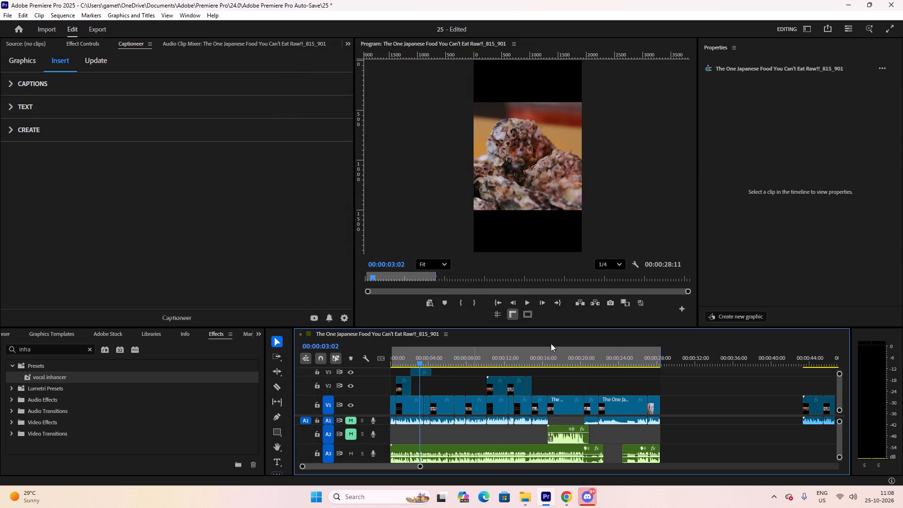
# Play and scrub the first second of the vertical sequence to examine the cut to the oyster soup B-roll.
pyautogui.scroll(-4, 547, 173)
pyautogui.scroll(4, 546, 174)
pyautogui.moveTo(410, 356); pyautogui.dragTo(377, 358)
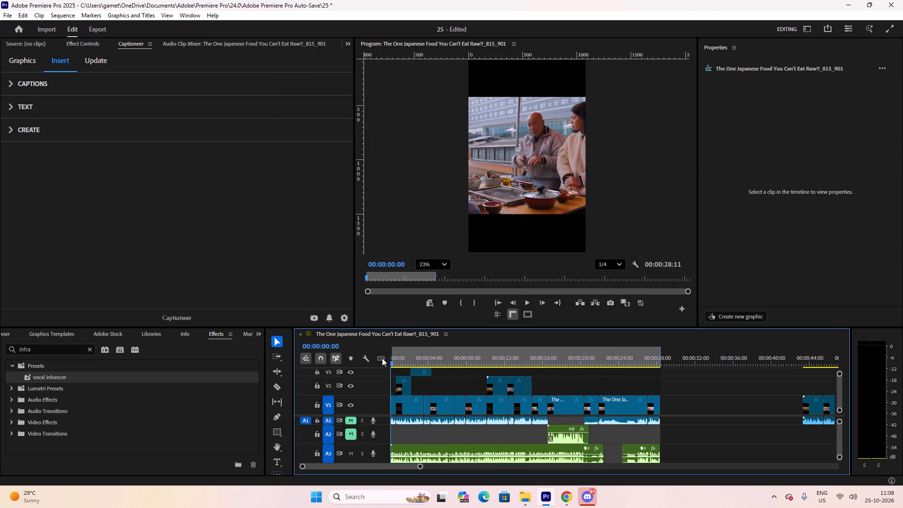
pyautogui.press('space')
pyautogui.press('space')
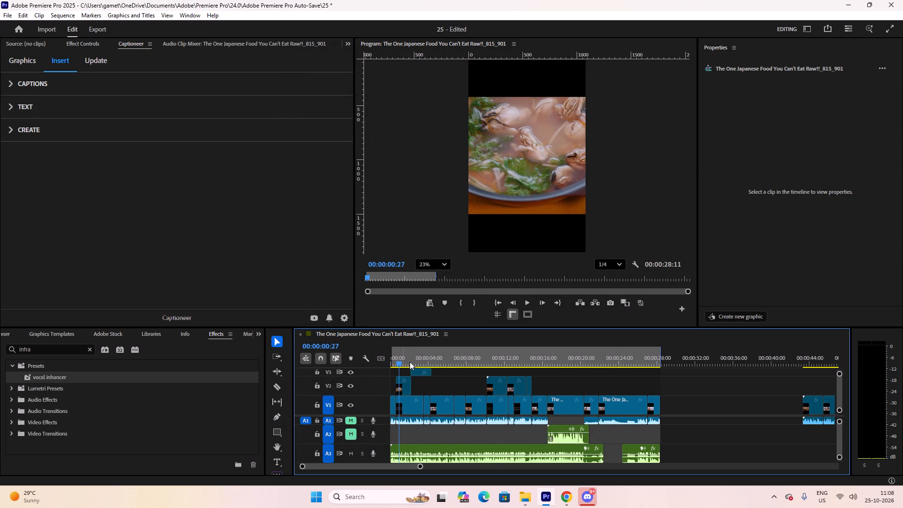
pyautogui.keyDown('alt'); pyautogui.scroll(14, 445, 392); pyautogui.keyUp('alt')
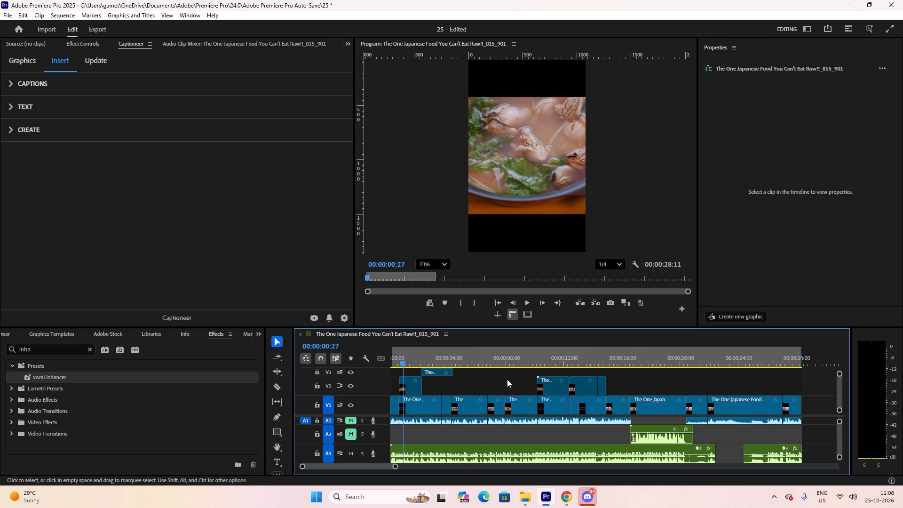
pyautogui.keyDown('alt'); pyautogui.scroll(4, 507, 379); pyautogui.keyUp('alt')
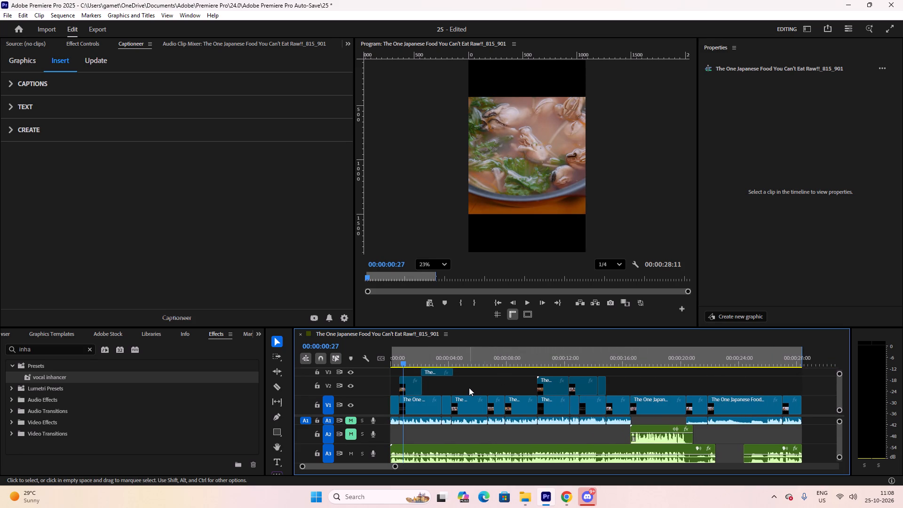
pyautogui.scroll(4, 469, 388)
pyautogui.moveTo(403, 362); pyautogui.dragTo(398, 361)
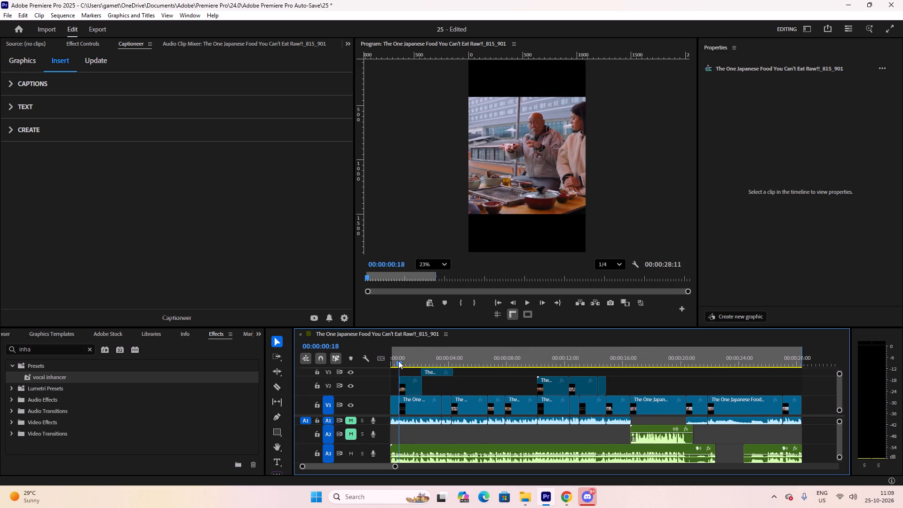
pyautogui.moveTo(409, 357); pyautogui.dragTo(407, 357)
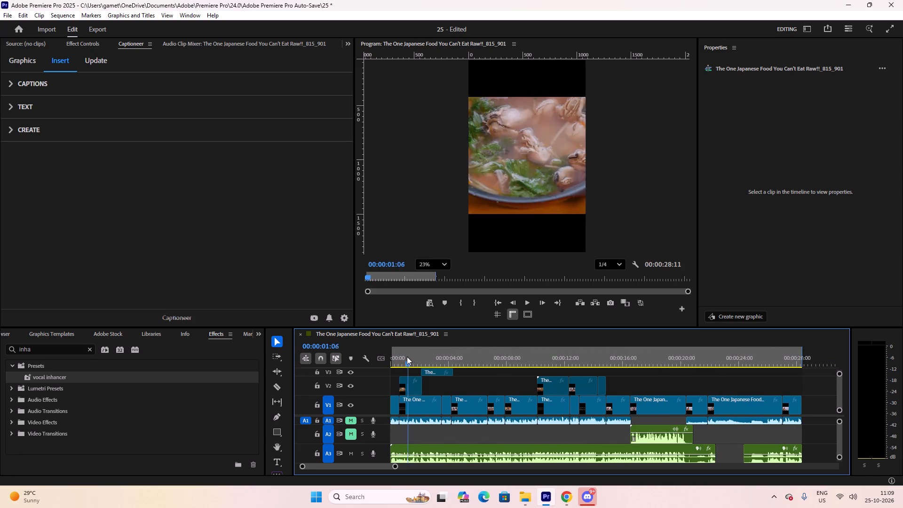
pyautogui.moveTo(407, 357); pyautogui.dragTo(396, 357)
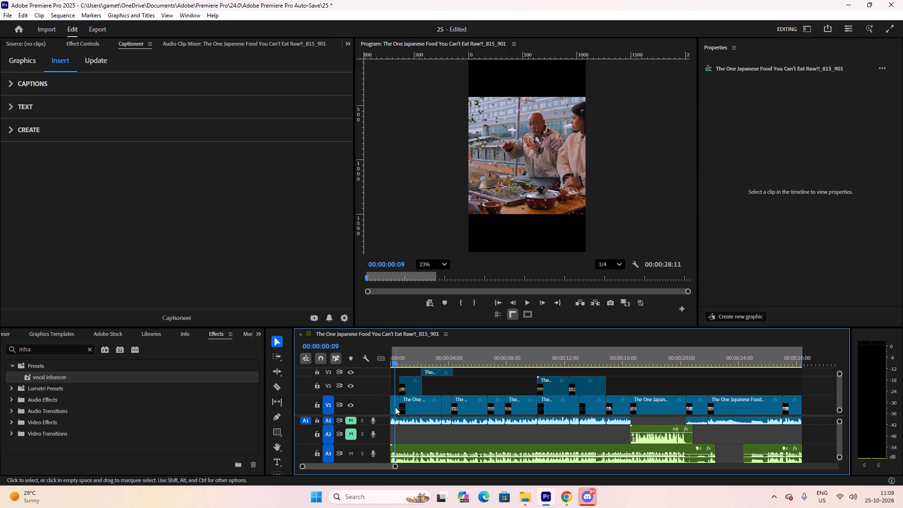
# Replay the sequence's opening from the start to about 00:00:01:13 several times, checking the first V1 clip and its cut.
pyautogui.click(395, 407)
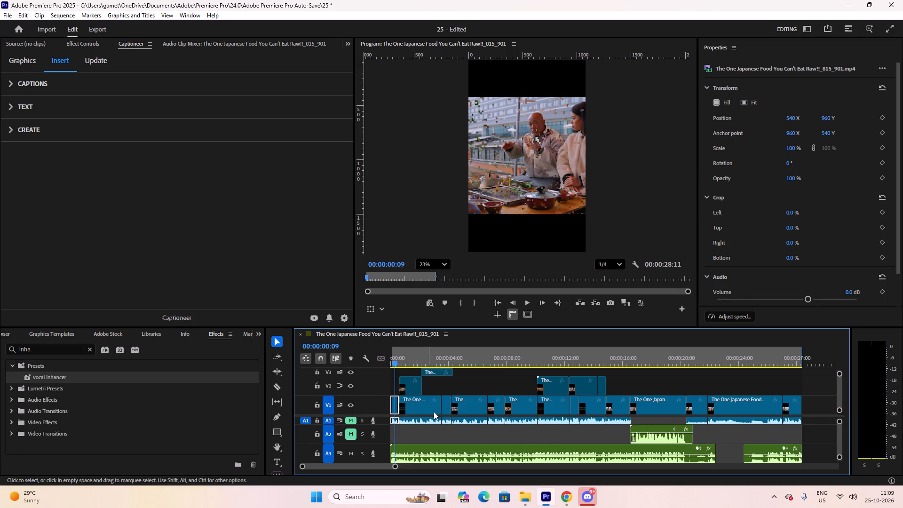
pyautogui.keyDown('alt'); pyautogui.scroll(16, 413, 402); pyautogui.keyUp('alt')
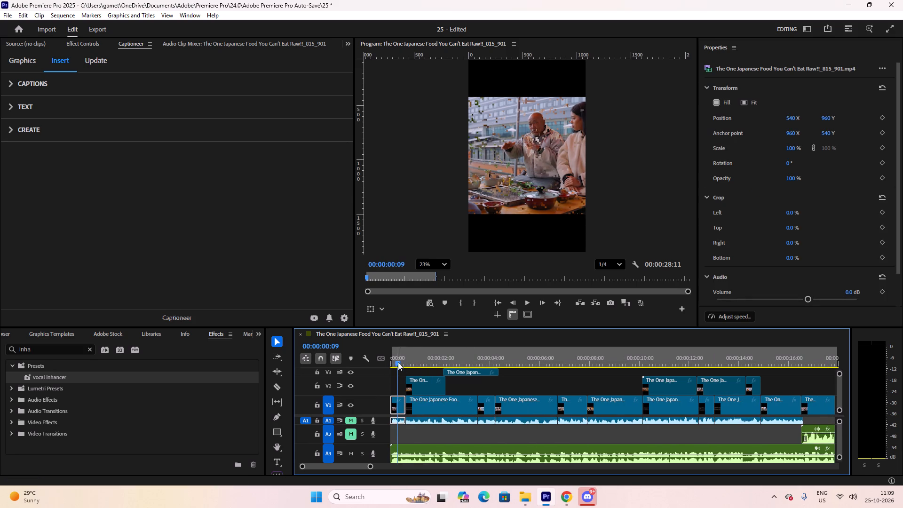
pyautogui.moveTo(396, 360); pyautogui.dragTo(389, 359)
pyautogui.press('space')
pyautogui.press('space')
pyautogui.press('space')
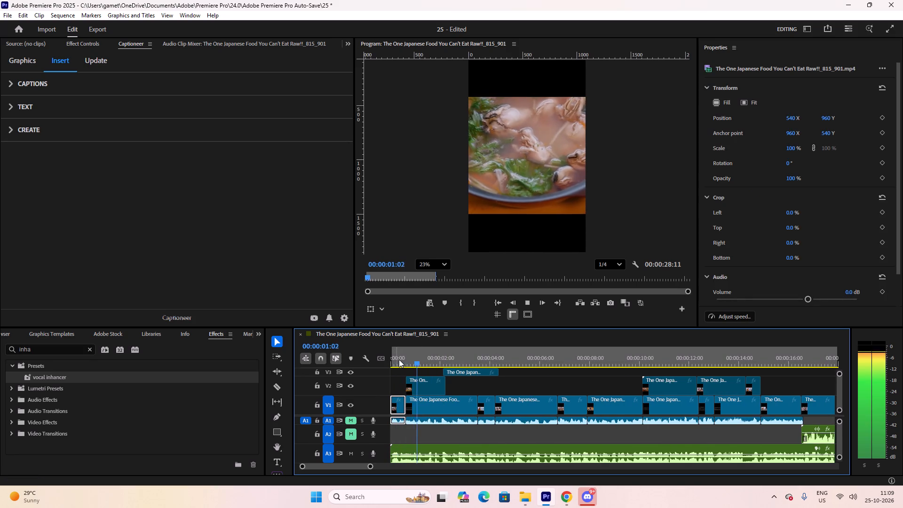
pyautogui.press('space')
pyautogui.moveTo(402, 360); pyautogui.dragTo(394, 360)
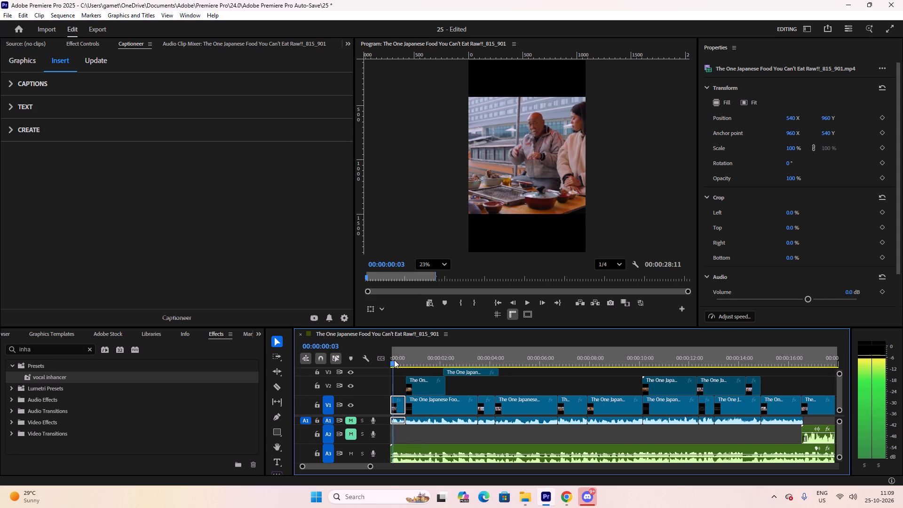
pyautogui.press('space')
pyautogui.press('space')
pyautogui.press('space')
pyautogui.press('space')
pyautogui.press('space')
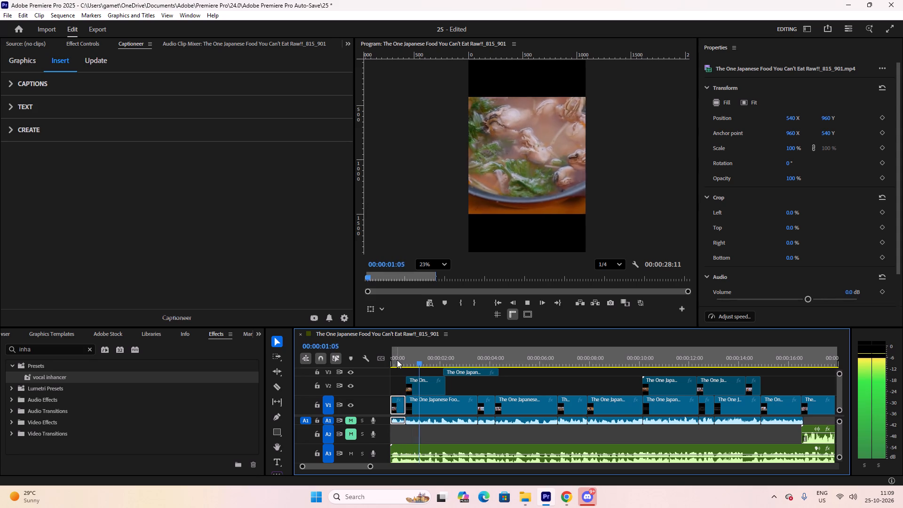
pyautogui.press('space')
pyautogui.click(398, 360)
pyautogui.press('space')
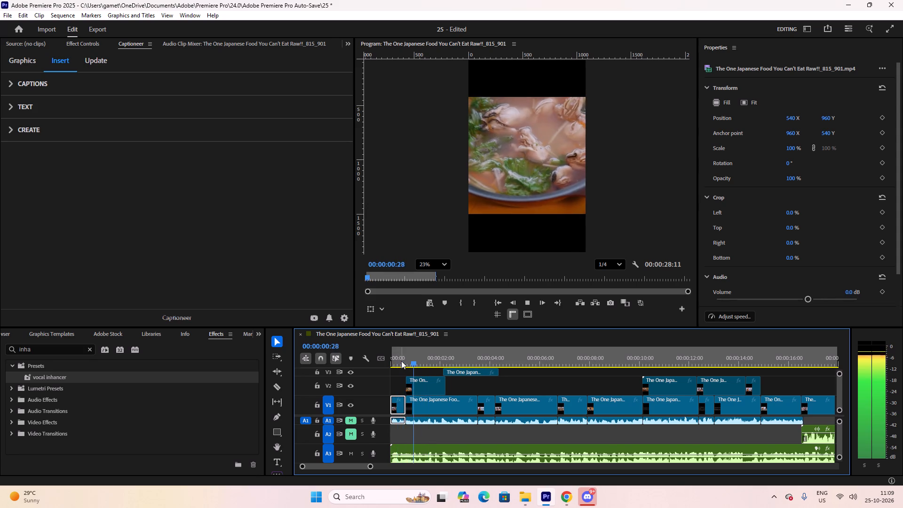
pyautogui.press('space')
pyautogui.press('space')
pyautogui.click(404, 360)
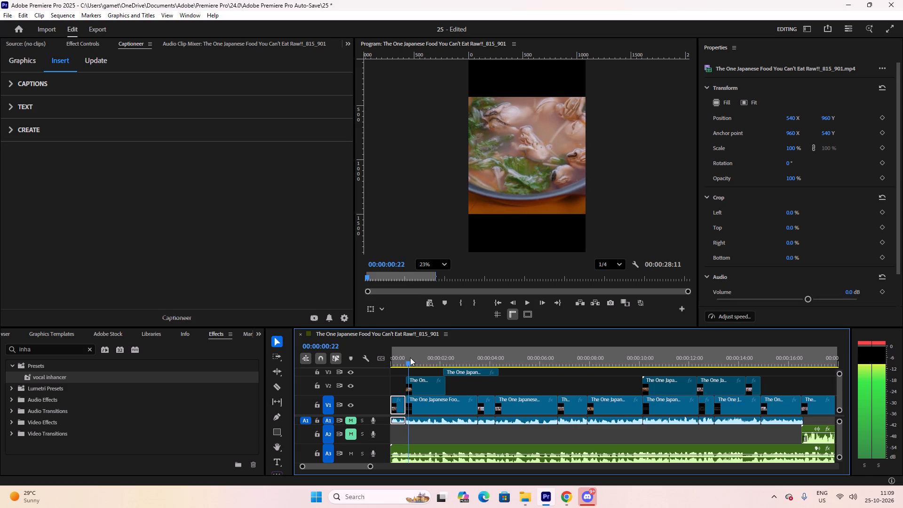
pyautogui.press('space')
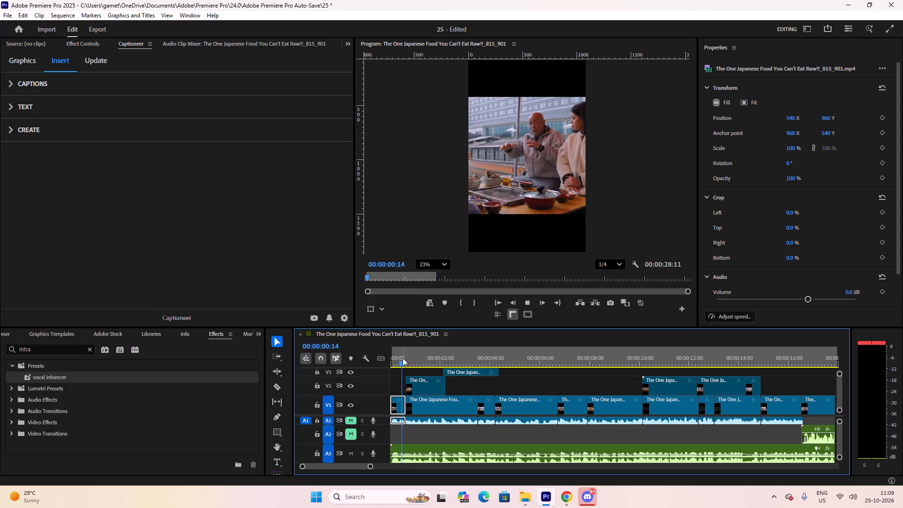
pyautogui.press('space')
pyautogui.press('space')
pyautogui.press('space')
pyautogui.press('space')
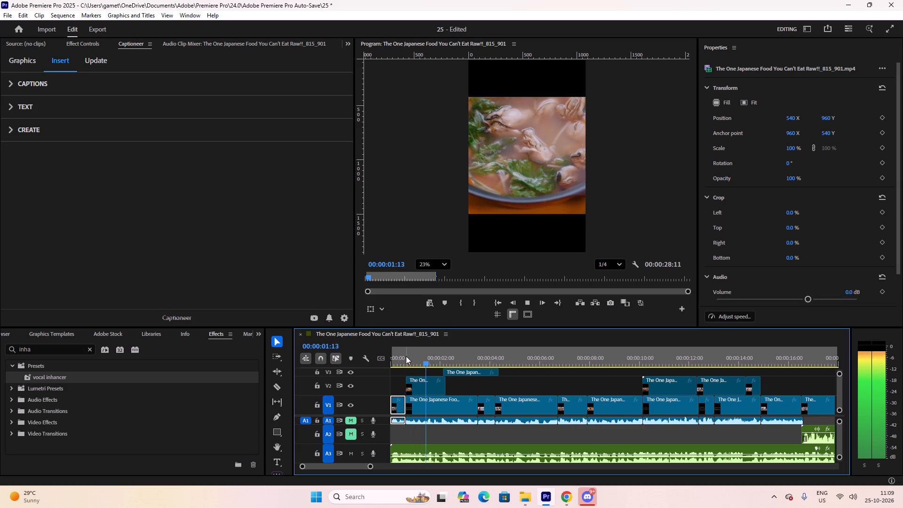
# Play the sequence from the start to about 00:00:06:20 and examine the frames around that cut.
pyautogui.moveTo(407, 356); pyautogui.dragTo(390, 356)
pyautogui.press('space')
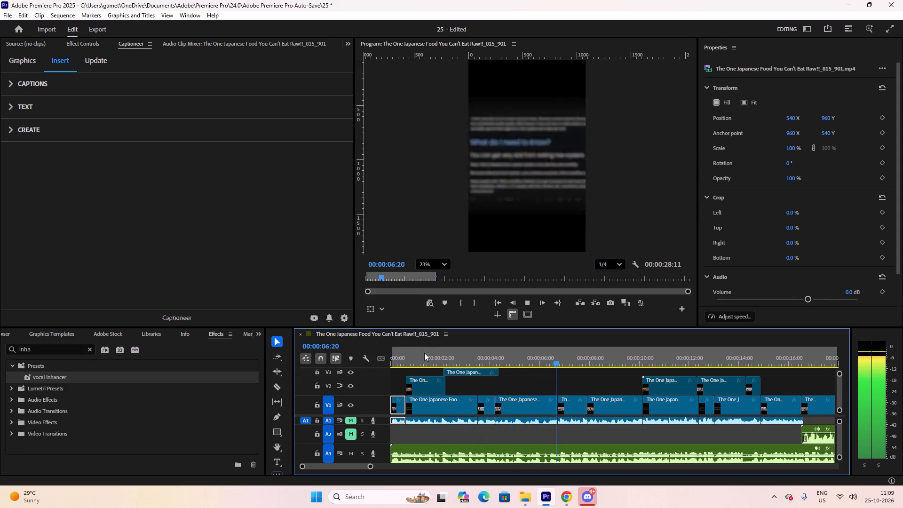
pyautogui.moveTo(428, 359); pyautogui.dragTo(556, 360)
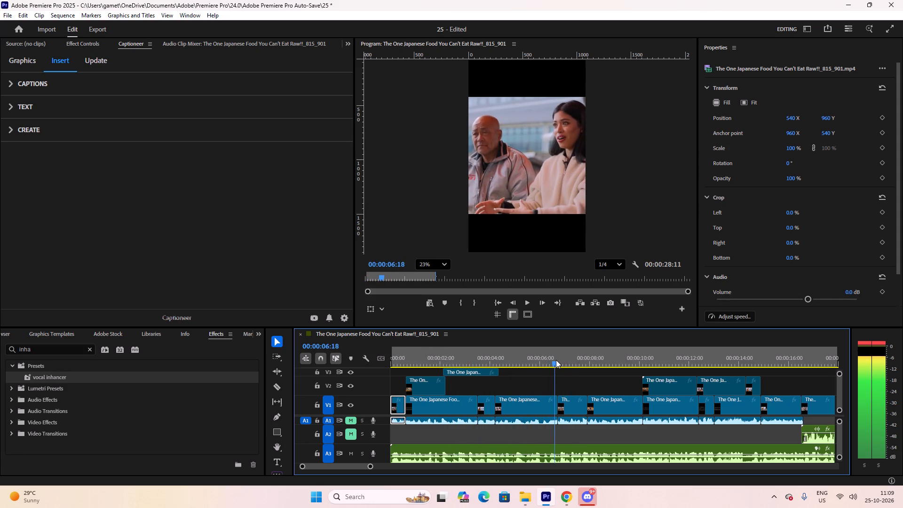
pyautogui.moveTo(556, 360); pyautogui.dragTo(557, 360)
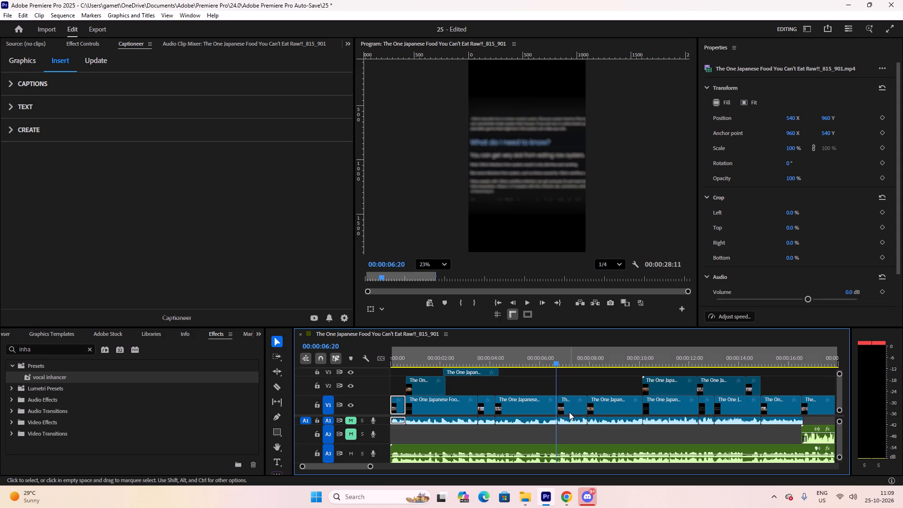
# Trim the end of the V1 clip before the 00:00:06:22 cut back to 00:00:06:19, dropping the blurred text frames.
pyautogui.keyDown('alt'); pyautogui.scroll(20, 568, 412); pyautogui.keyUp('alt')
pyautogui.keyDown('alt'); pyautogui.scroll(4, 568, 412); pyautogui.keyUp('alt')
pyautogui.click(532, 369)
pyautogui.moveTo(536, 365); pyautogui.dragTo(550, 364)
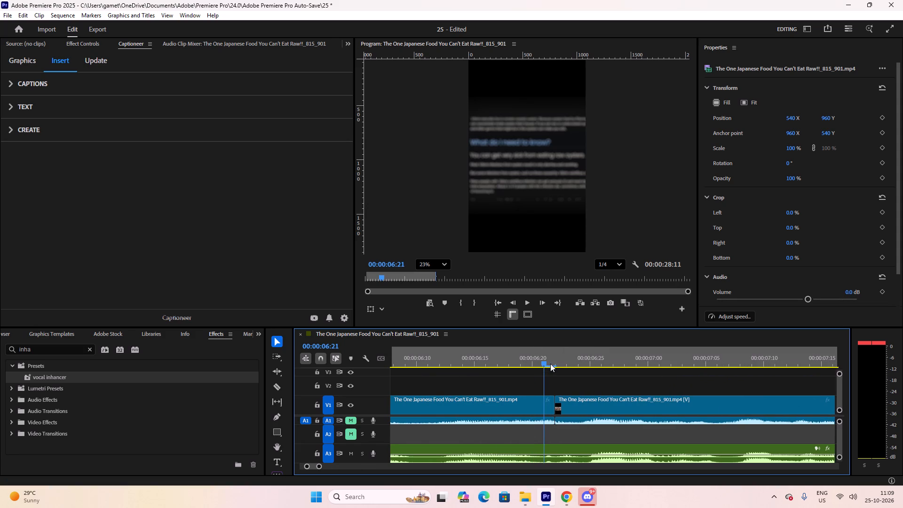
pyautogui.moveTo(550, 364); pyautogui.dragTo(528, 366)
pyautogui.click(536, 401)
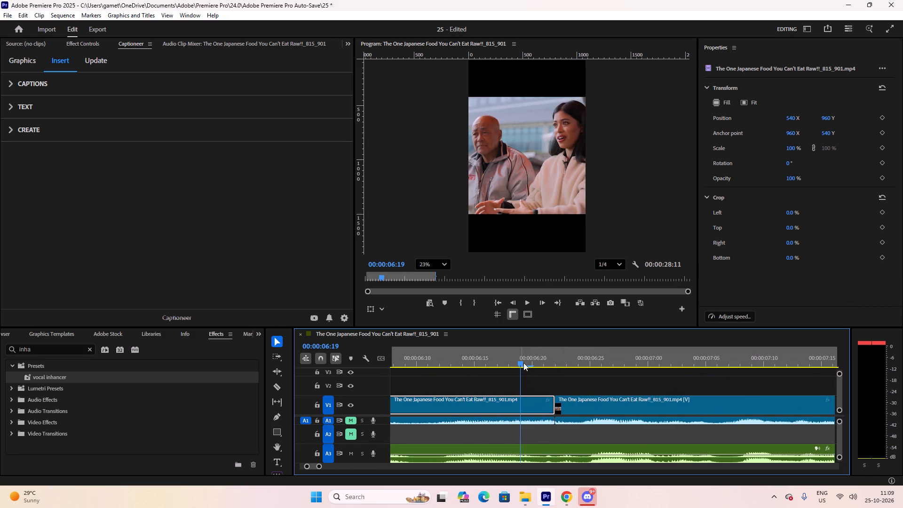
pyautogui.click(523, 361)
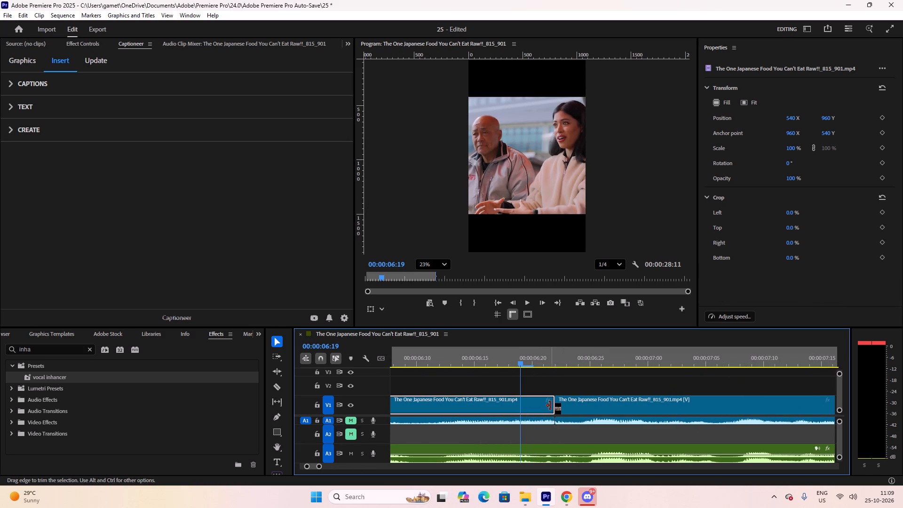
pyautogui.moveTo(550, 405); pyautogui.dragTo(520, 402)
pyautogui.click(554, 373)
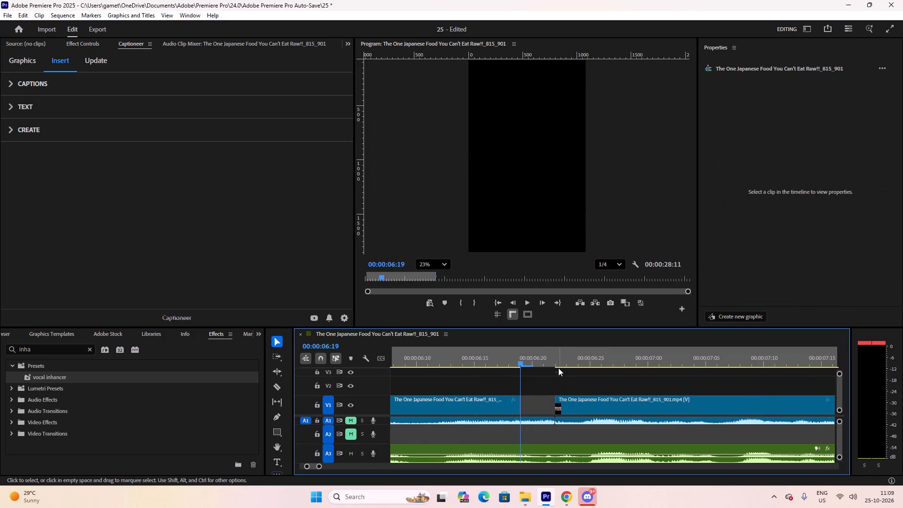
# Unlink the V1 clip starting at 00:00:06:22 from its audio.
pyautogui.moveTo(557, 362); pyautogui.dragTo(576, 365)
pyautogui.click(560, 408)
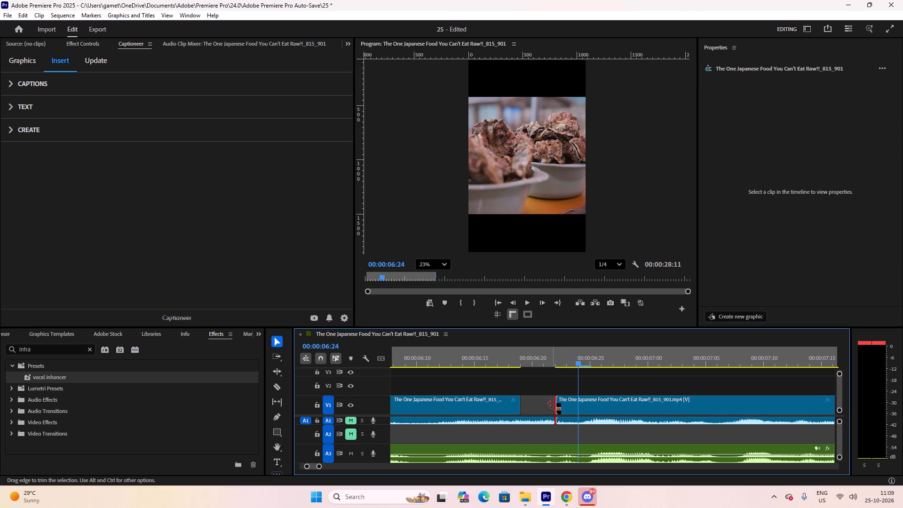
pyautogui.rightClick(570, 406)
pyautogui.click(602, 185)
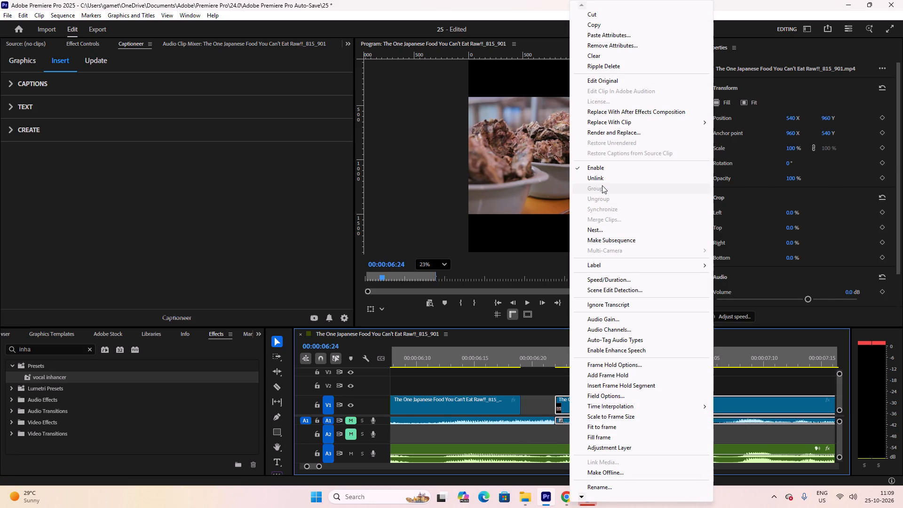
pyautogui.click(602, 181)
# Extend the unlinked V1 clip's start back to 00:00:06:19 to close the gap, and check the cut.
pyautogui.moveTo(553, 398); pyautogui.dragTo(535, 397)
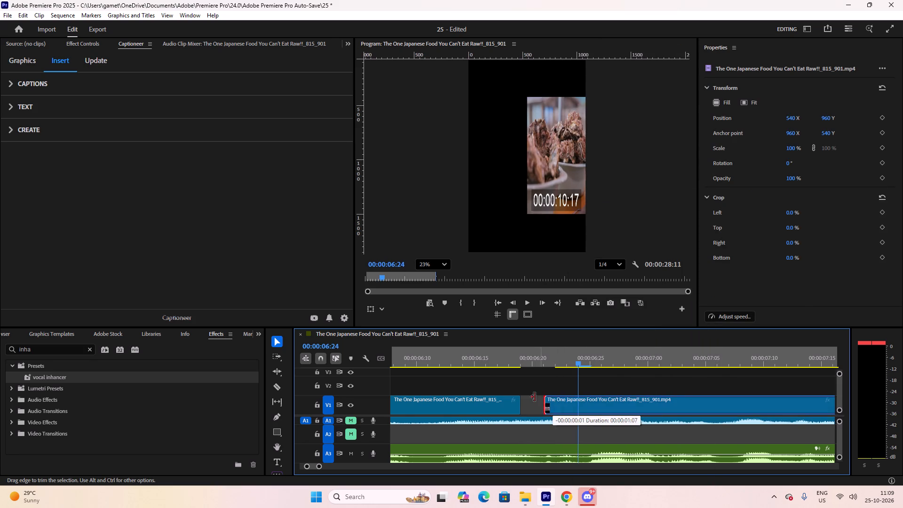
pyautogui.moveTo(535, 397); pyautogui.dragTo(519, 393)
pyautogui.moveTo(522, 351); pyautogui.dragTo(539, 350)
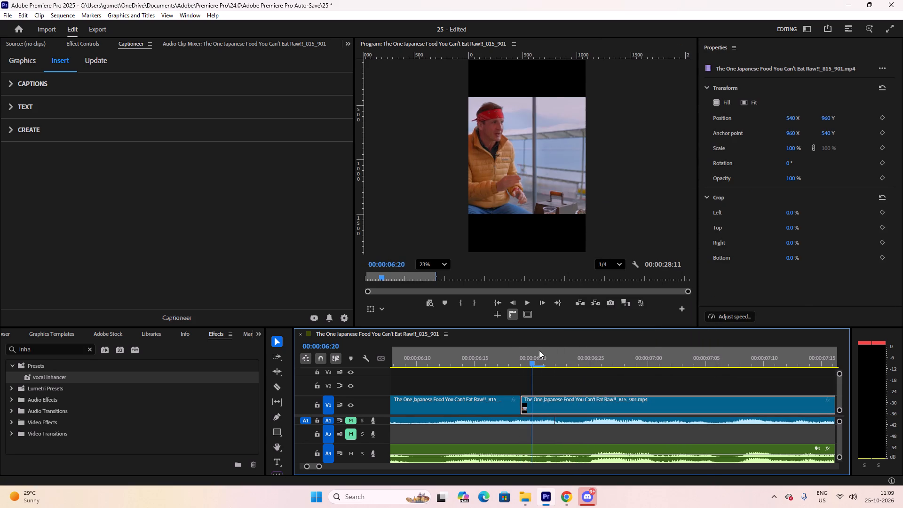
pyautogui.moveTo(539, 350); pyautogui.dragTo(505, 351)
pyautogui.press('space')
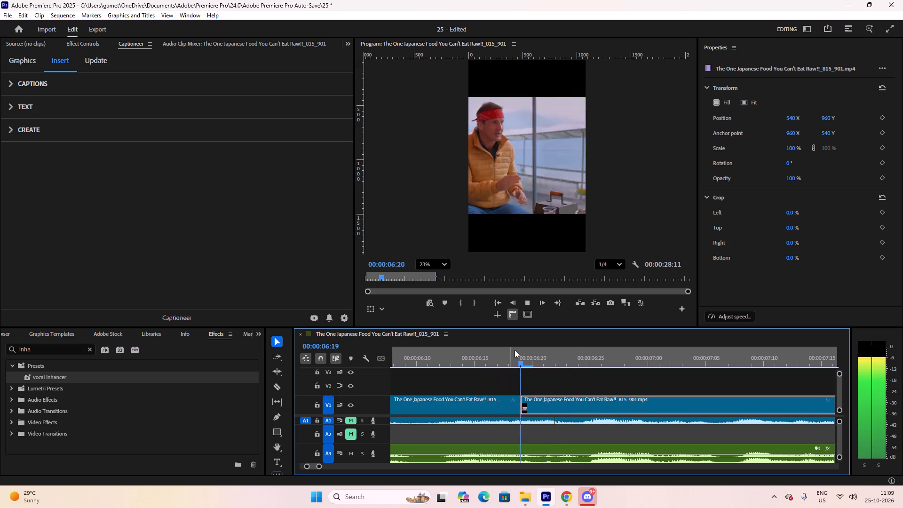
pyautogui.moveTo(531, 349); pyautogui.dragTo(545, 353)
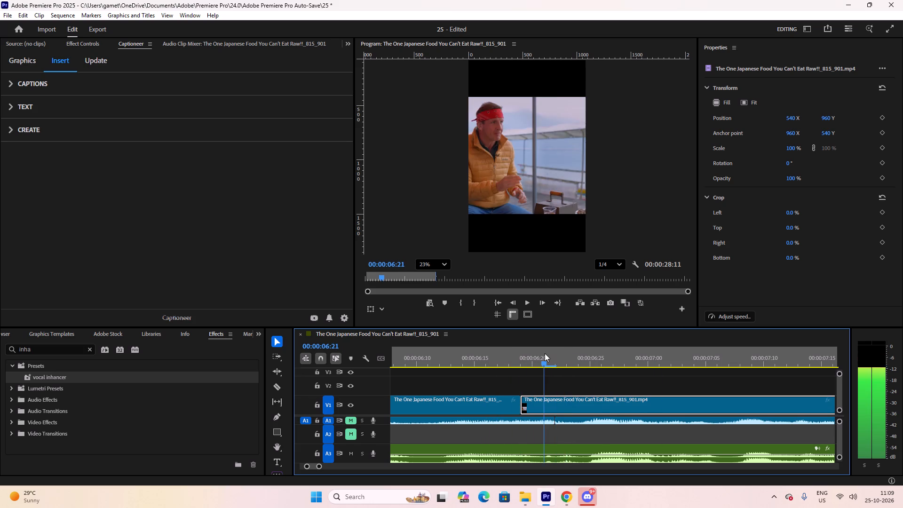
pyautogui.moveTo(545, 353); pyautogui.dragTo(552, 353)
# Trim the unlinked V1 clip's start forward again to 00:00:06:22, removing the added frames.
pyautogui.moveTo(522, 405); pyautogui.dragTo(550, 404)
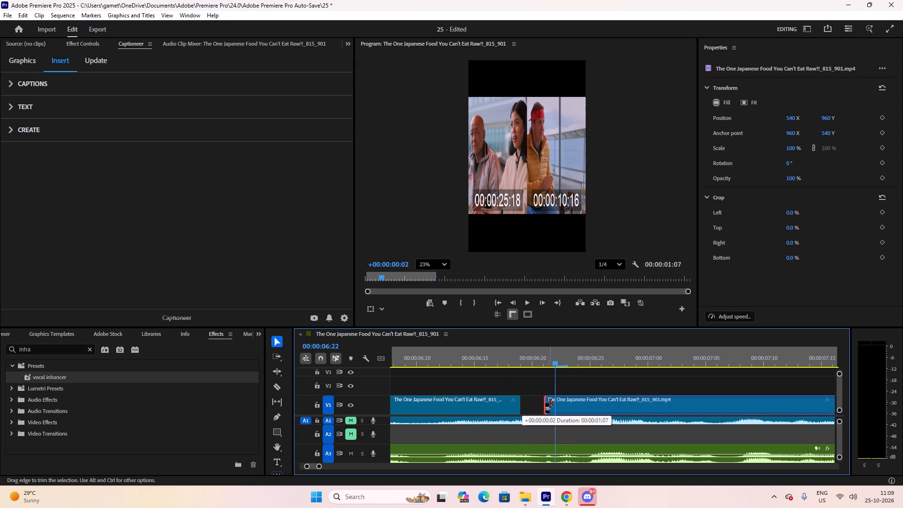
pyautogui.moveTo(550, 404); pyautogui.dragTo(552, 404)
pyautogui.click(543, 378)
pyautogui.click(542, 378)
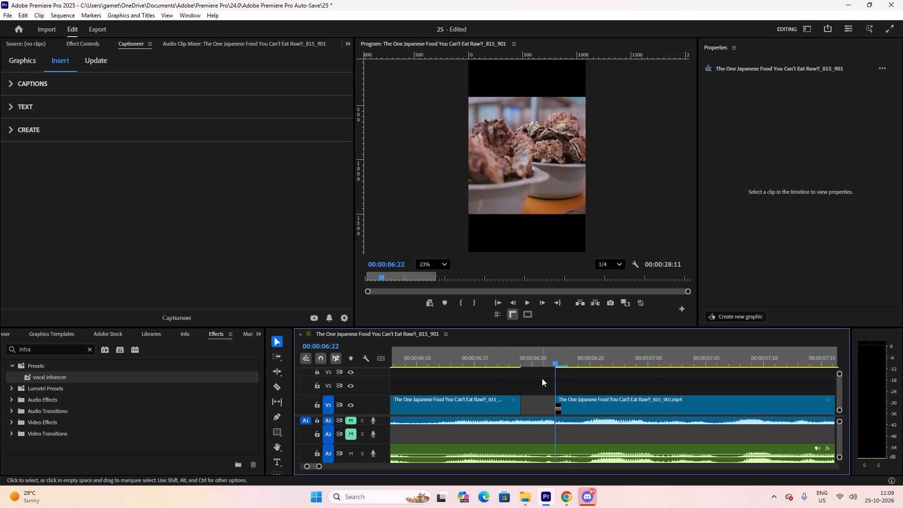
# Play and scrub through the opening seconds of the sequence to check the framing of the first clips.
pyautogui.keyDown('alt'); pyautogui.scroll(-16, 521, 380); pyautogui.keyUp('alt')
pyautogui.scroll(20, 570, 403)
pyautogui.scroll(3, 570, 403)
pyautogui.keyDown('alt'); pyautogui.scroll(-8, 610, 418); pyautogui.keyUp('alt')
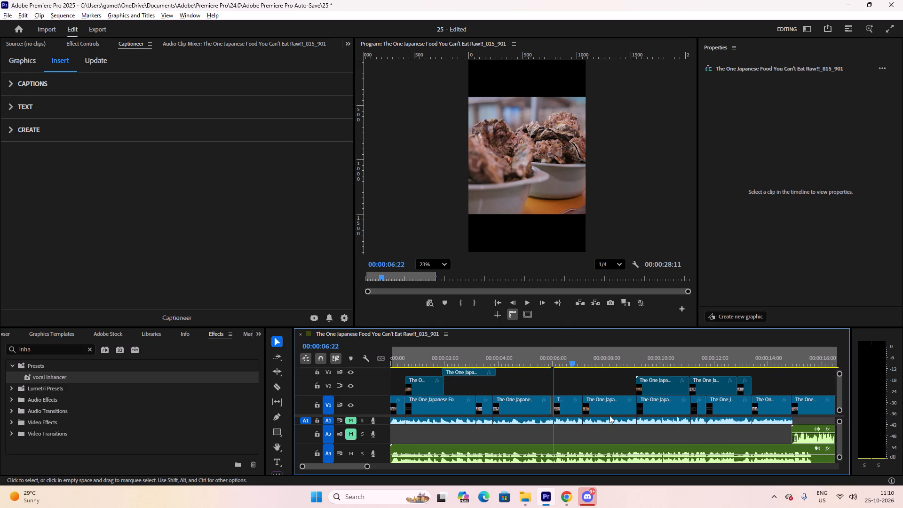
pyautogui.scroll(14, 562, 394)
pyautogui.keyDown('ctrl'); pyautogui.scroll(6, 507, 407); pyautogui.keyUp('ctrl')
pyautogui.keyDown('ctrl'); pyautogui.scroll(-6, 507, 407); pyautogui.keyUp('ctrl')
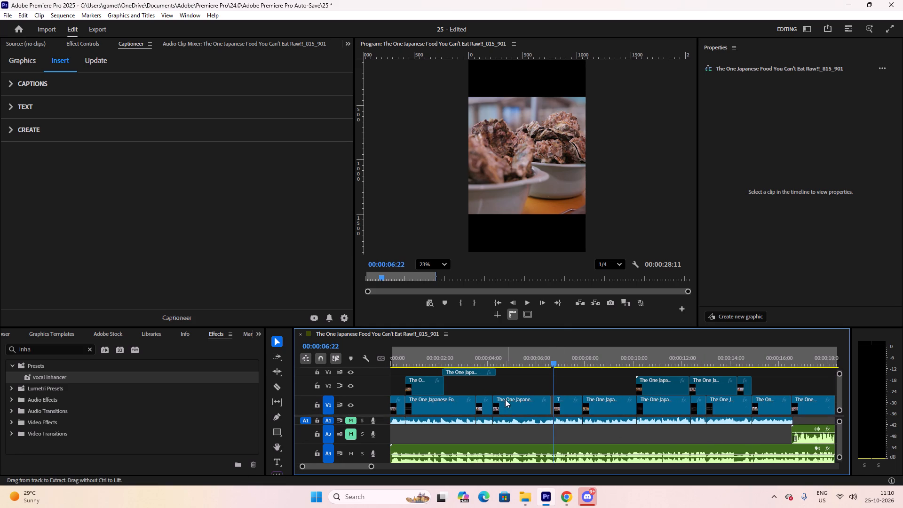
pyautogui.keyDown('ctrl'); pyautogui.scroll(6, 505, 399); pyautogui.keyUp('ctrl')
pyautogui.moveTo(468, 358); pyautogui.dragTo(370, 363)
pyautogui.press('space')
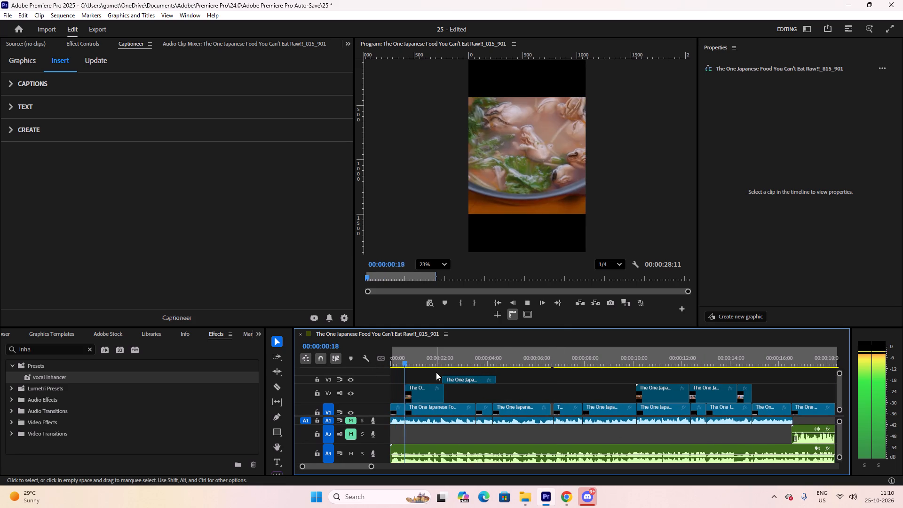
pyautogui.press('space')
pyautogui.moveTo(414, 360); pyautogui.dragTo(411, 360)
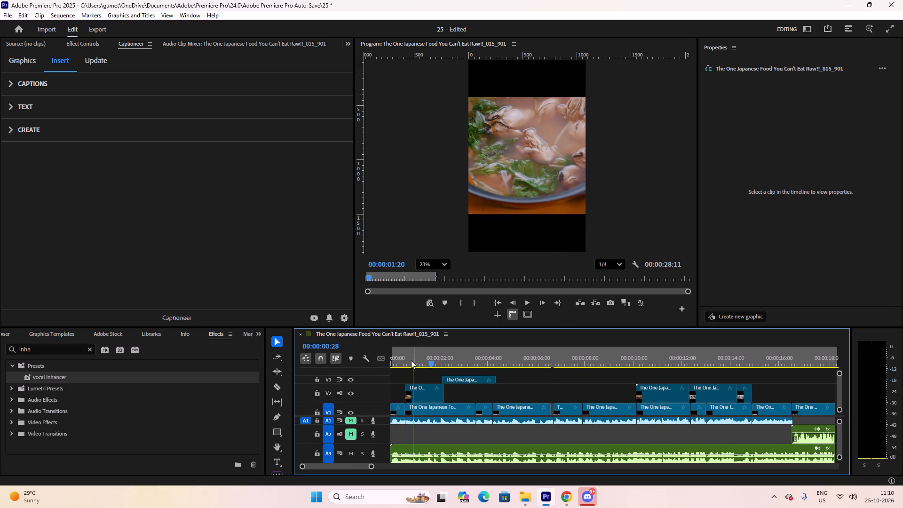
pyautogui.moveTo(411, 360); pyautogui.dragTo(365, 360)
pyautogui.press('space')
pyautogui.press('space')
pyautogui.click(378, 361)
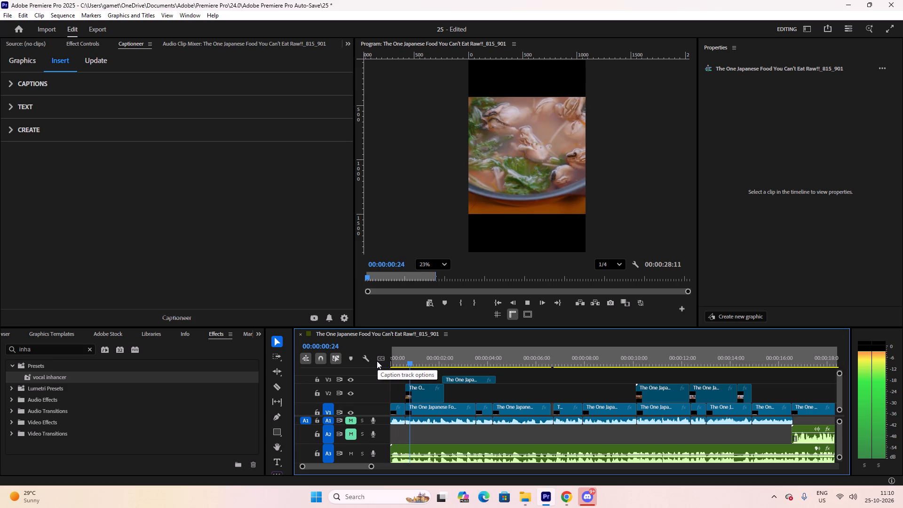
pyautogui.moveTo(418, 361); pyautogui.dragTo(396, 361)
# Set the scale of the first V1 clip to 115.
pyautogui.click(403, 411)
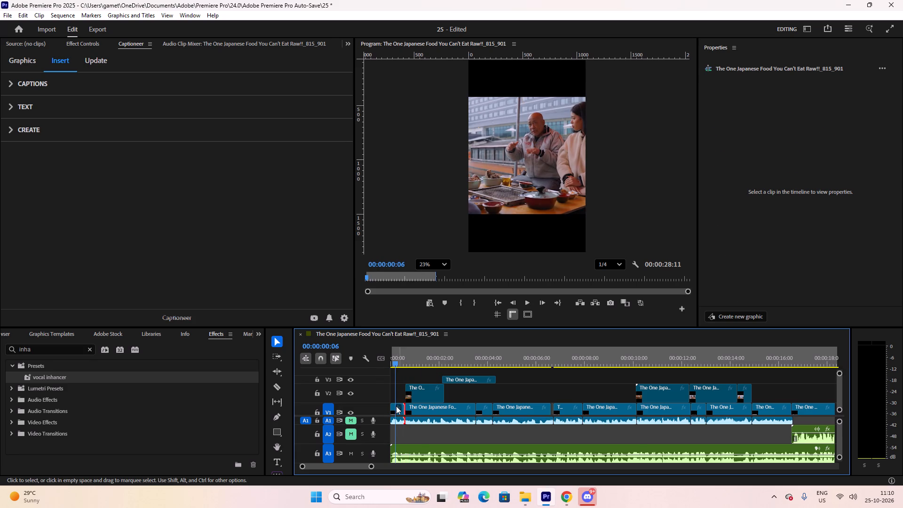
pyautogui.click(396, 405)
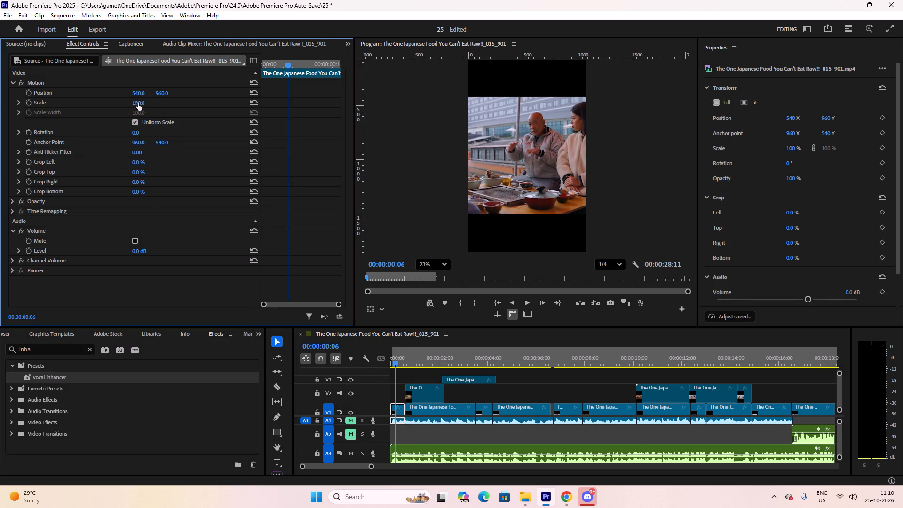
pyautogui.moveTo(139, 101); pyautogui.dragTo(147, 101)
pyautogui.scroll(-3, 453, 136)
pyautogui.scroll(1, 452, 135)
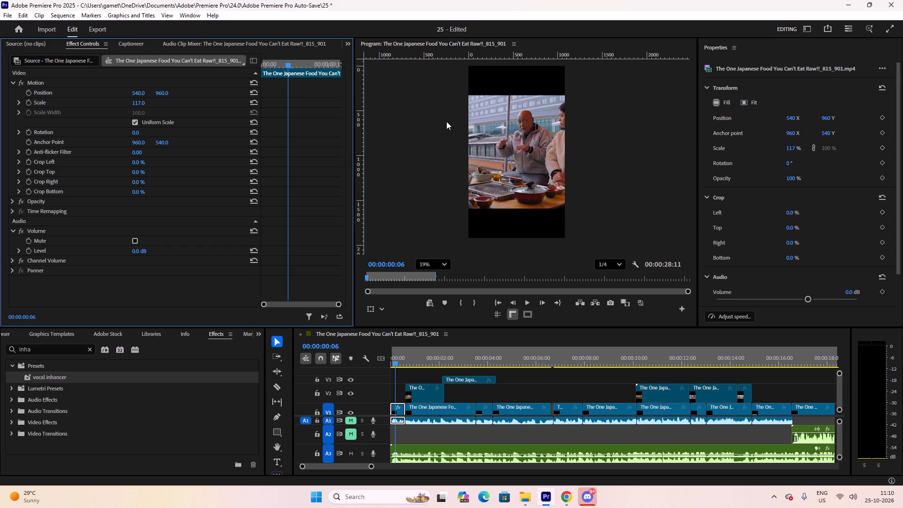
pyautogui.scroll(-1, 429, 119)
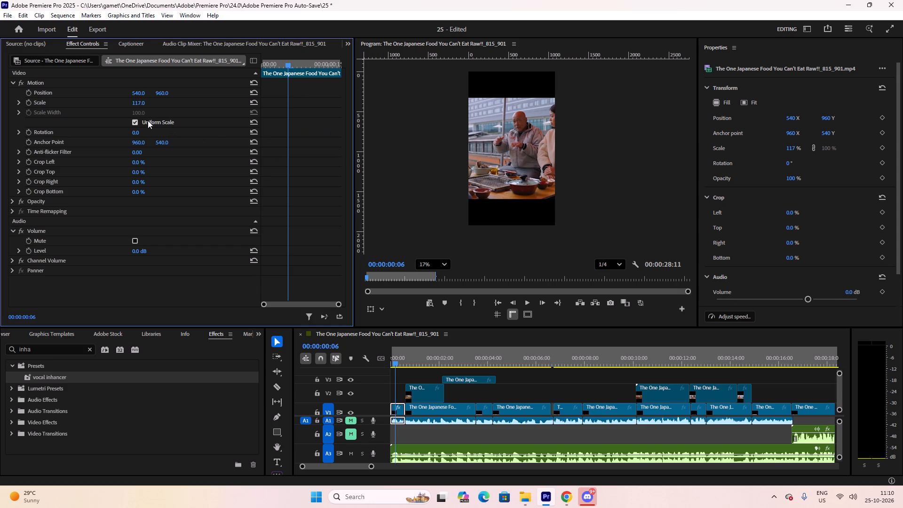
pyautogui.click(139, 104)
pyautogui.write('115')
pyautogui.press('Return')
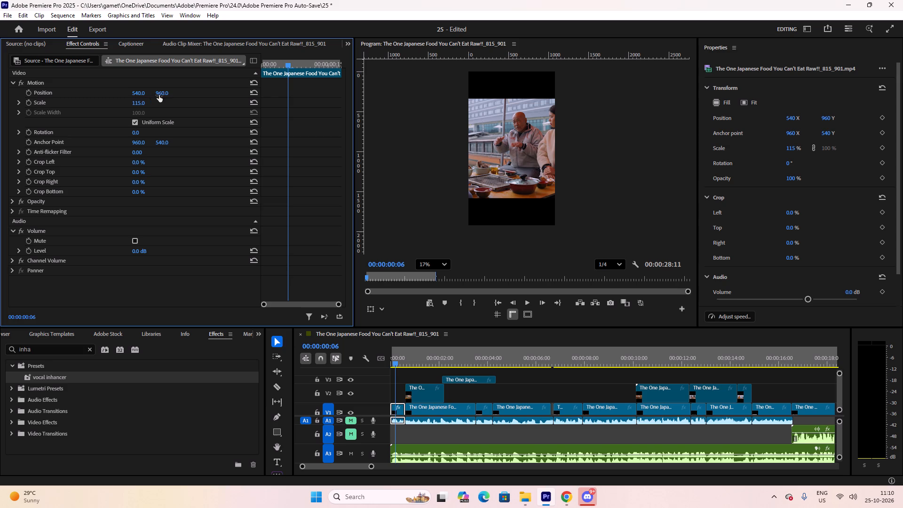
# Shift the first V1 clip horizontally to position X 172, keeping Y at 960, so both people are framed.
pyautogui.moveTo(168, 95); pyautogui.dragTo(153, 95)
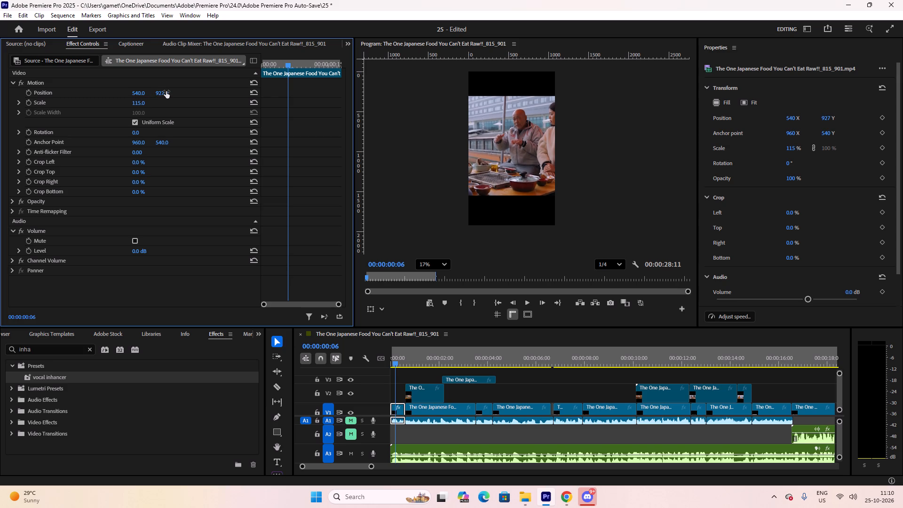
pyautogui.hotkey('ctrl', 'z')
pyautogui.moveTo(138, 93); pyautogui.dragTo(47, 103)
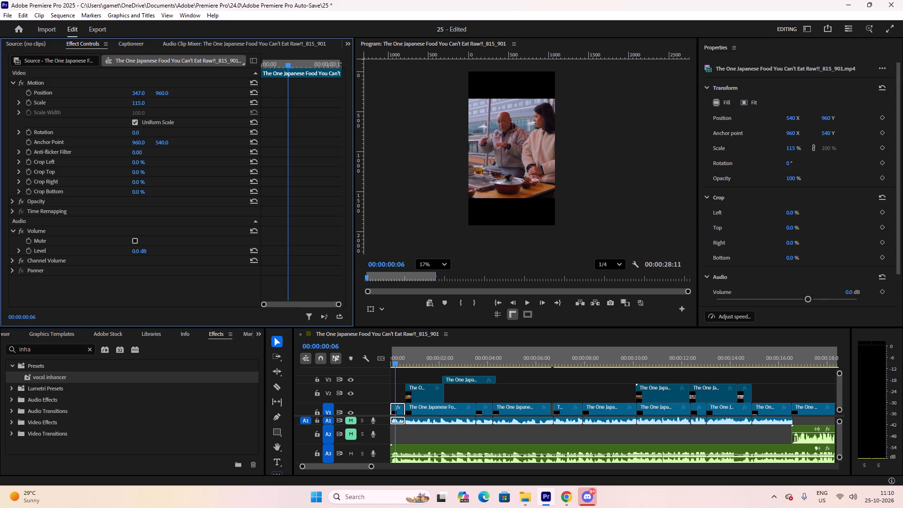
pyautogui.moveTo(47, 103); pyautogui.dragTo(175, 95)
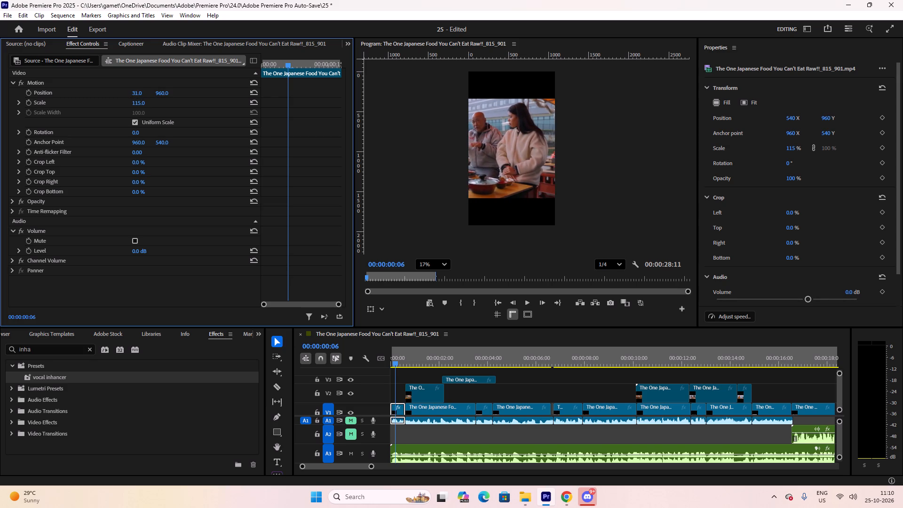
pyautogui.moveTo(175, 95); pyautogui.dragTo(249, 103)
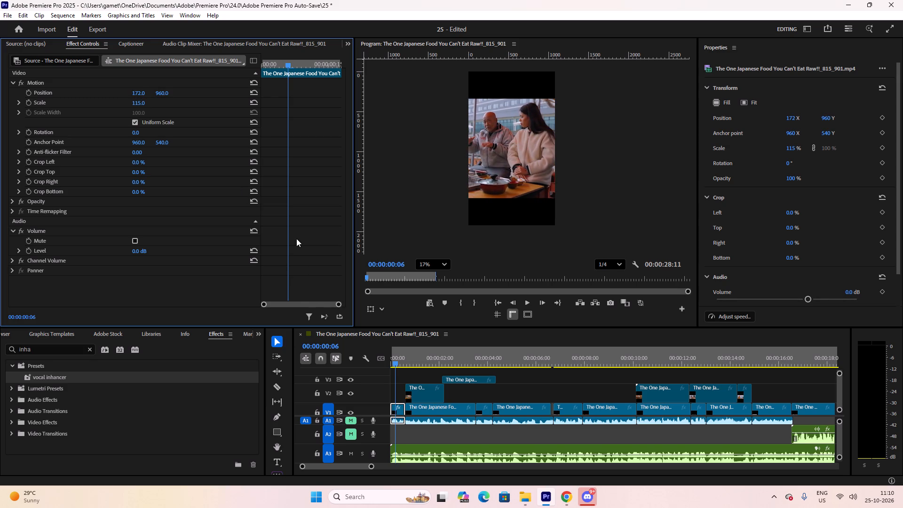
# Set the scale of the first V2 clip, the oyster soup shot, to 115.
pyautogui.keyDown('alt'); pyautogui.scroll(-1, 496, 413); pyautogui.keyUp('alt')
pyautogui.keyDown('alt'); pyautogui.scroll(7, 477, 402); pyautogui.keyUp('alt')
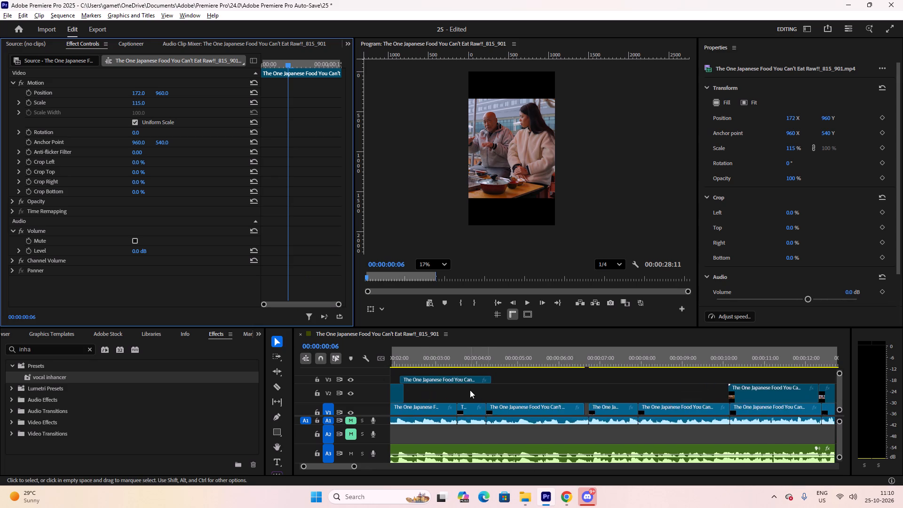
pyautogui.keyDown('alt'); pyautogui.scroll(18, 470, 390); pyautogui.keyUp('alt')
pyautogui.moveTo(421, 356); pyautogui.dragTo(437, 356)
pyautogui.moveTo(437, 359); pyautogui.dragTo(446, 364)
pyautogui.click(463, 367)
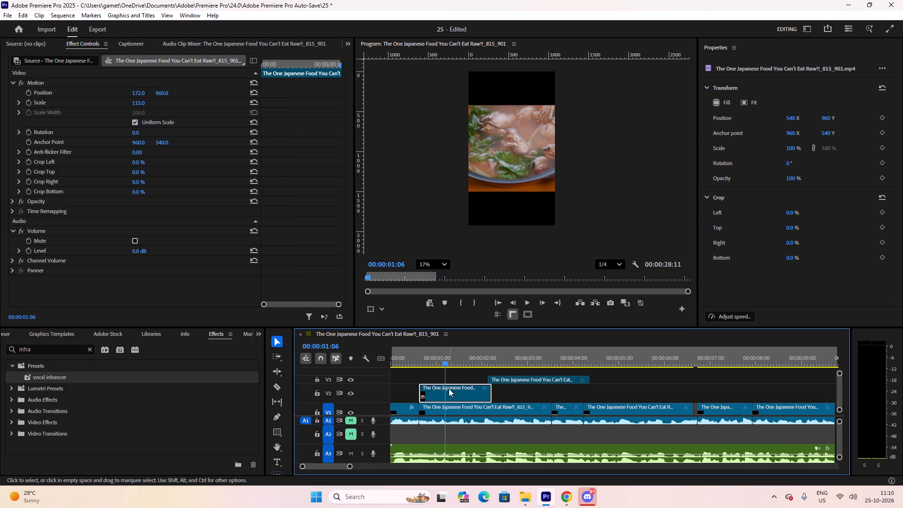
pyautogui.click(449, 389)
pyautogui.click(143, 105)
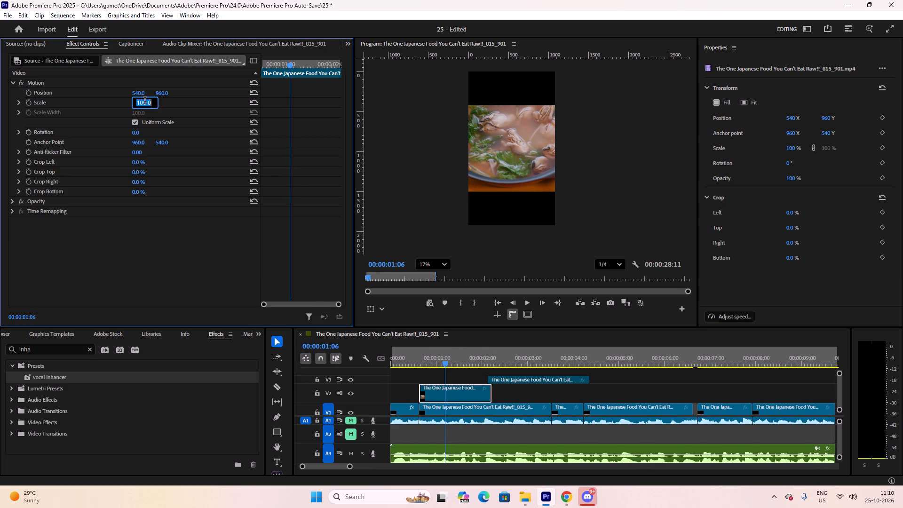
pyautogui.write('115')
pyautogui.press('Return')
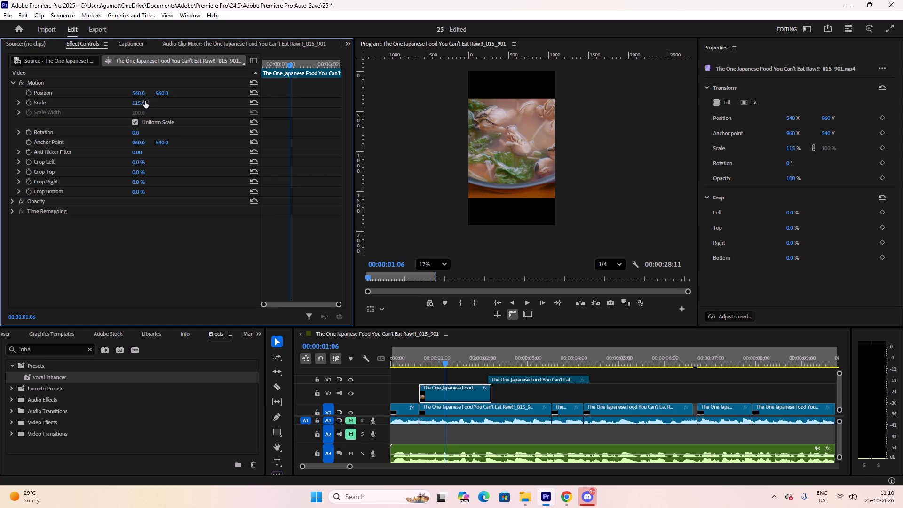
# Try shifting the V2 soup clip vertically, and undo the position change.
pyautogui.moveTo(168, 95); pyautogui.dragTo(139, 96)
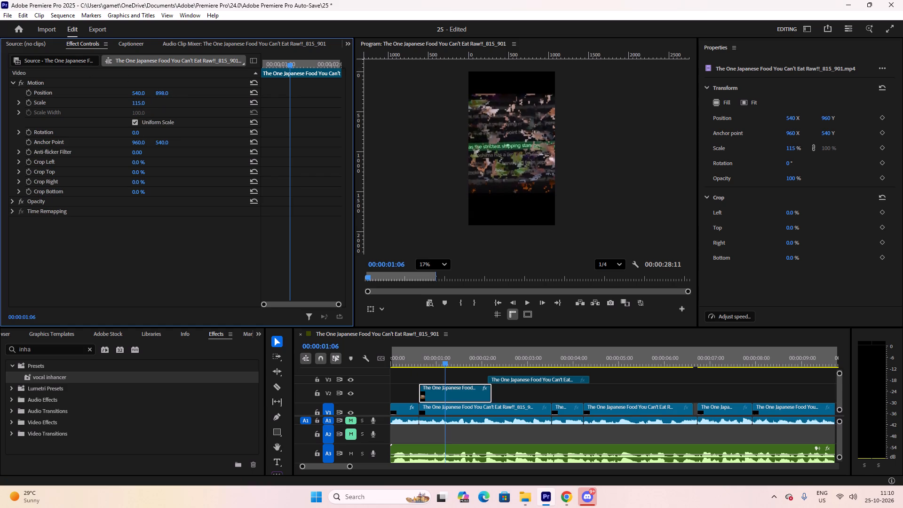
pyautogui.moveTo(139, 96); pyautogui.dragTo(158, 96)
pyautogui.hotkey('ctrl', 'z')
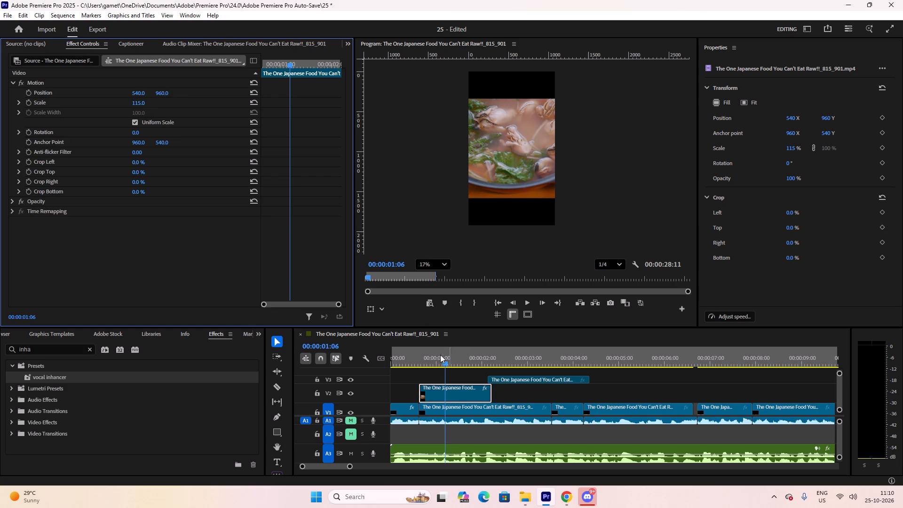
# Scrub between the first V1 clip and the V2 soup clip to compare their scaled framing.
pyautogui.moveTo(439, 357); pyautogui.dragTo(401, 363)
pyautogui.moveTo(401, 362); pyautogui.dragTo(440, 360)
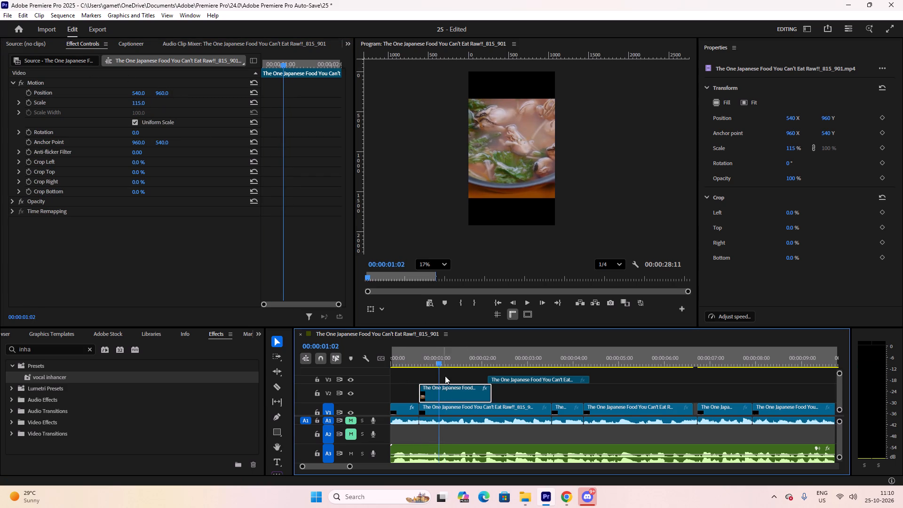
pyautogui.click(404, 409)
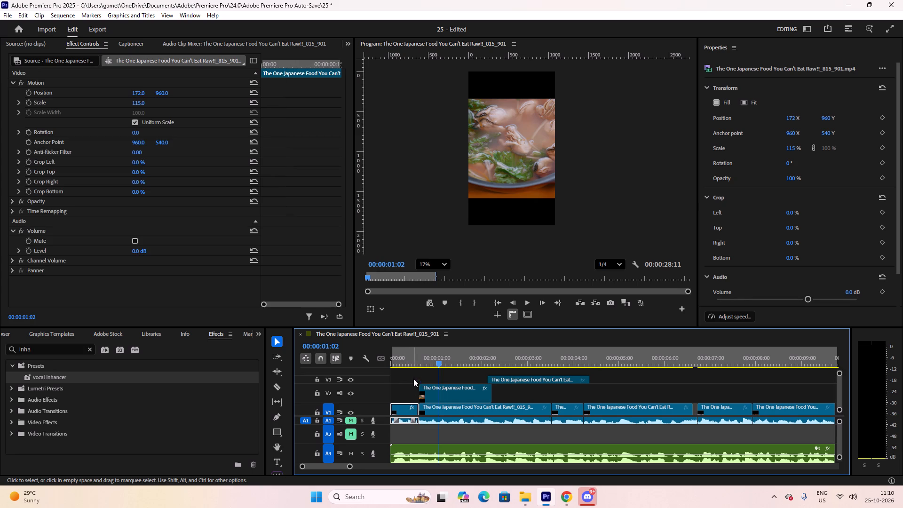
pyautogui.moveTo(414, 365); pyautogui.dragTo(390, 364)
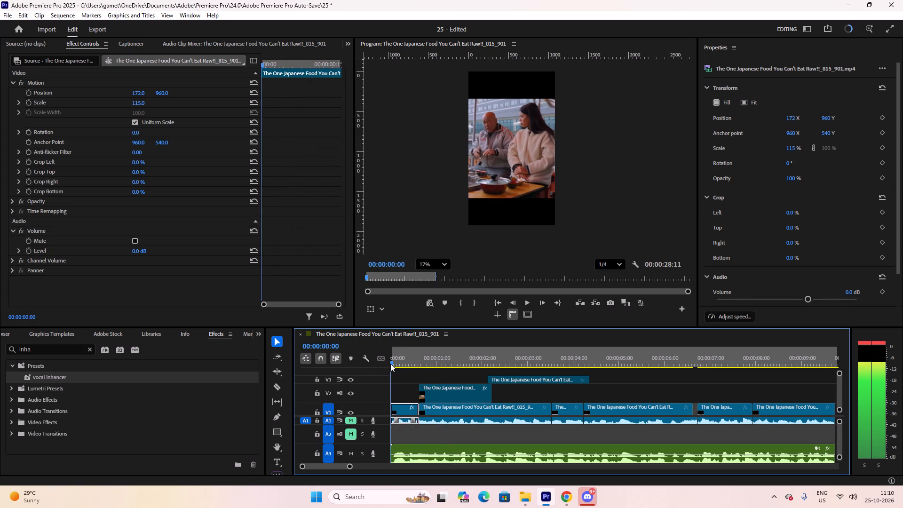
pyautogui.moveTo(390, 364); pyautogui.dragTo(394, 364)
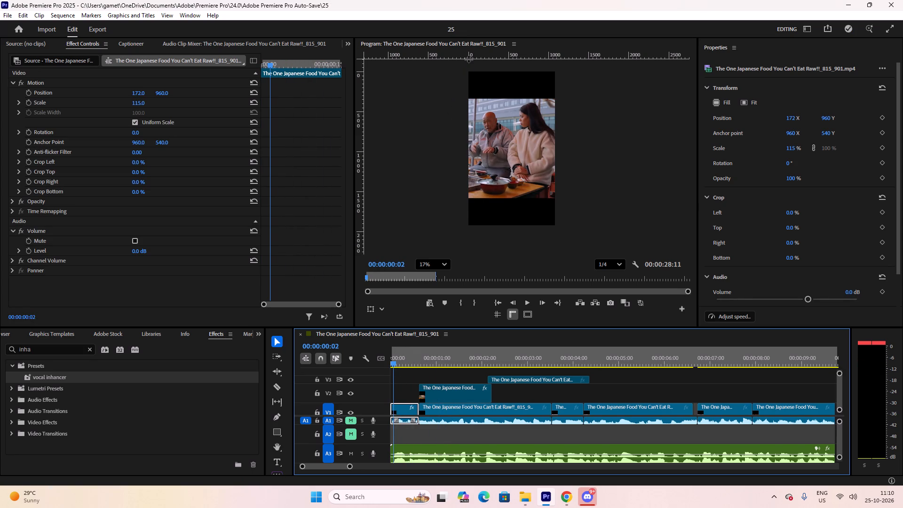
# Show the program guides and move the uppermost horizontal guide down to the top edge of the footage.
pyautogui.moveTo(468, 59); pyautogui.dragTo(482, 50)
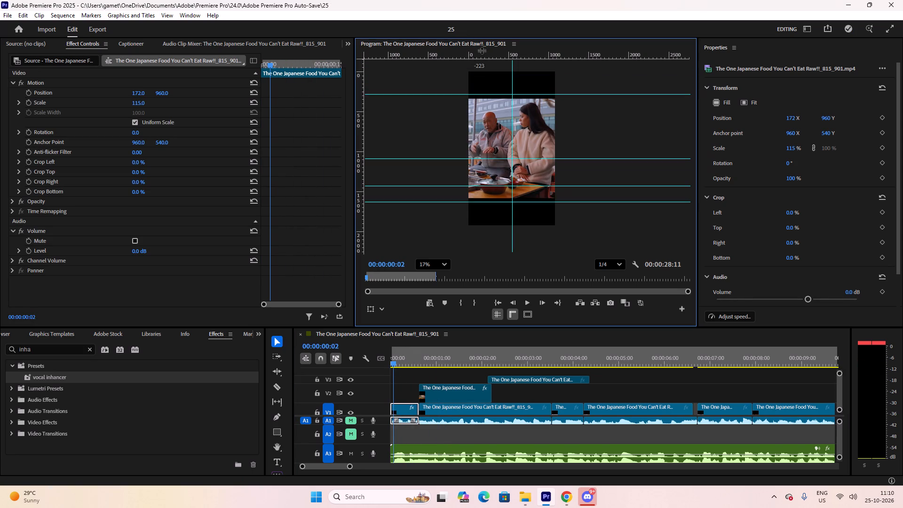
pyautogui.moveTo(482, 50); pyautogui.dragTo(485, 46)
pyautogui.keyDown('alt'); pyautogui.scroll(5, 500, 108); pyautogui.keyUp('alt')
pyautogui.scroll(5, 503, 80)
pyautogui.scroll(-2, 513, 97)
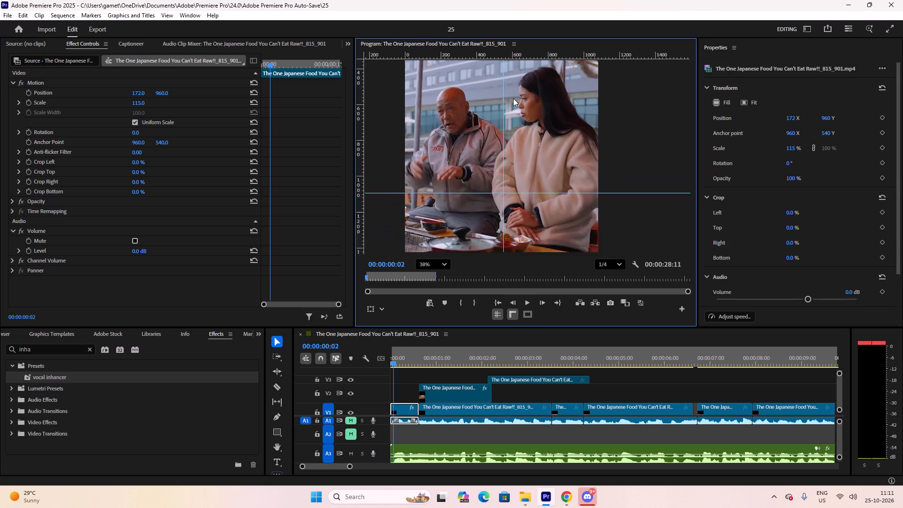
pyautogui.scroll(-3, 513, 98)
pyautogui.click(493, 61)
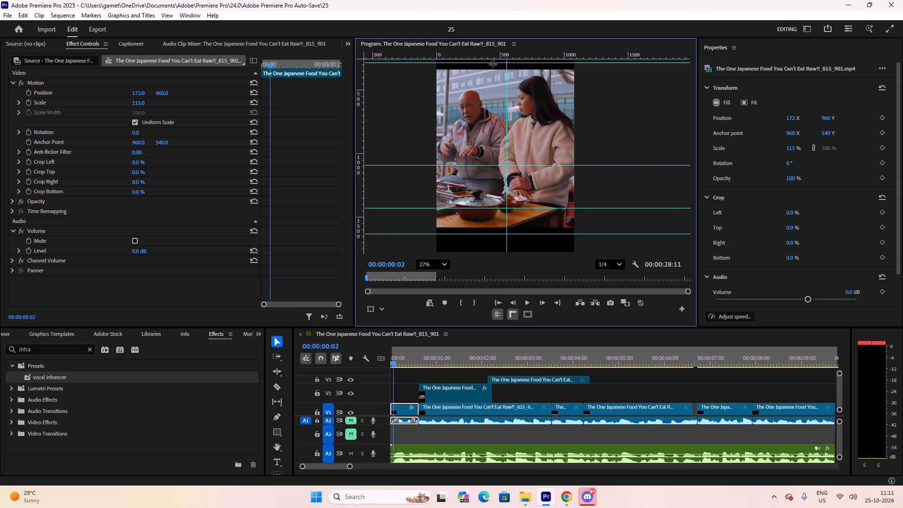
pyautogui.moveTo(492, 63); pyautogui.dragTo(492, 69)
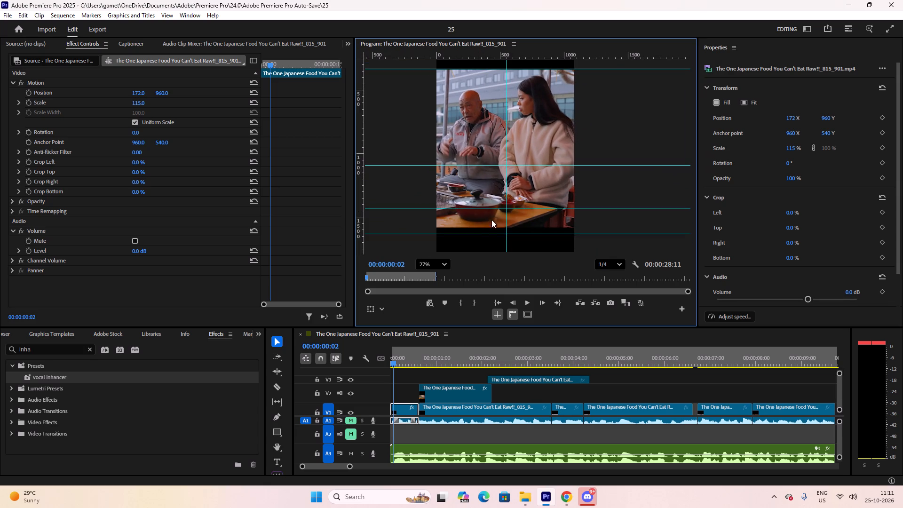
# Move the lowest horizontal guide up to the bottom edge of the footage, at about 1582.
pyautogui.click(490, 234)
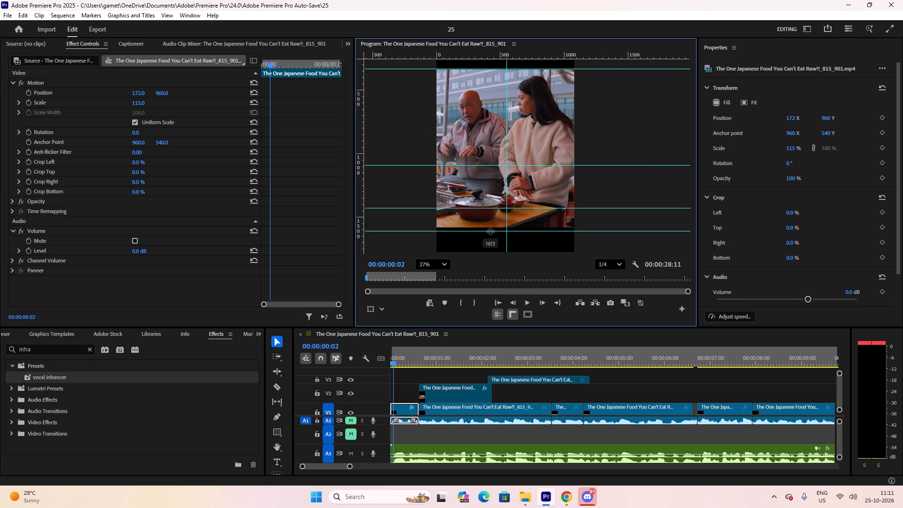
pyautogui.moveTo(429, 359); pyautogui.dragTo(438, 359)
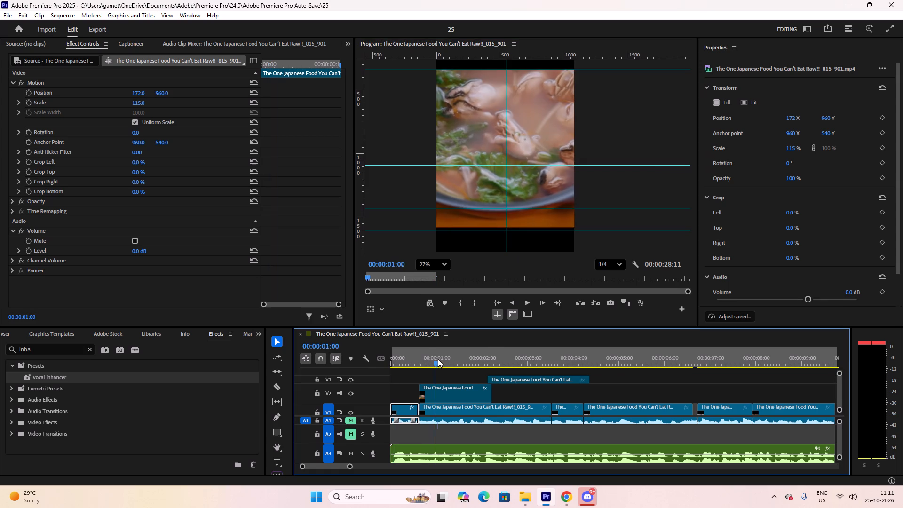
pyautogui.moveTo(438, 359); pyautogui.dragTo(443, 355)
pyautogui.moveTo(439, 348); pyautogui.dragTo(434, 350)
pyautogui.click(426, 231)
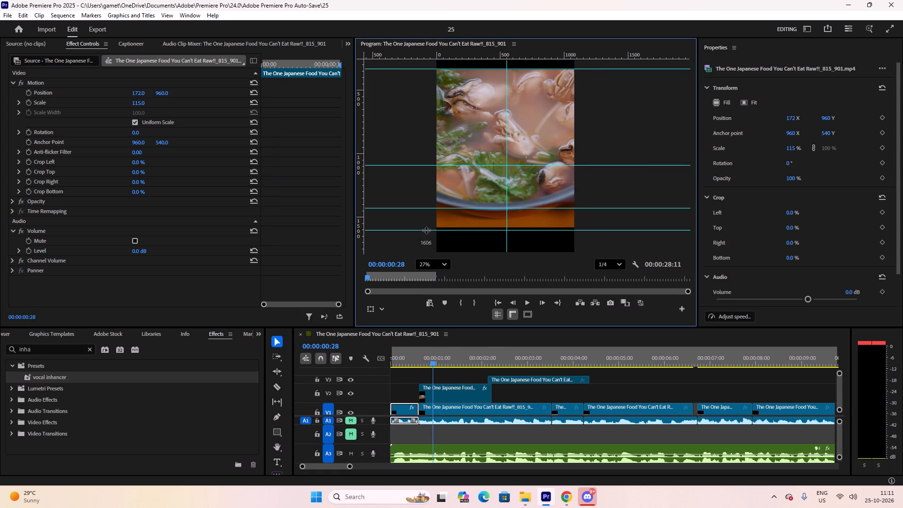
pyautogui.scroll(10, 457, 230)
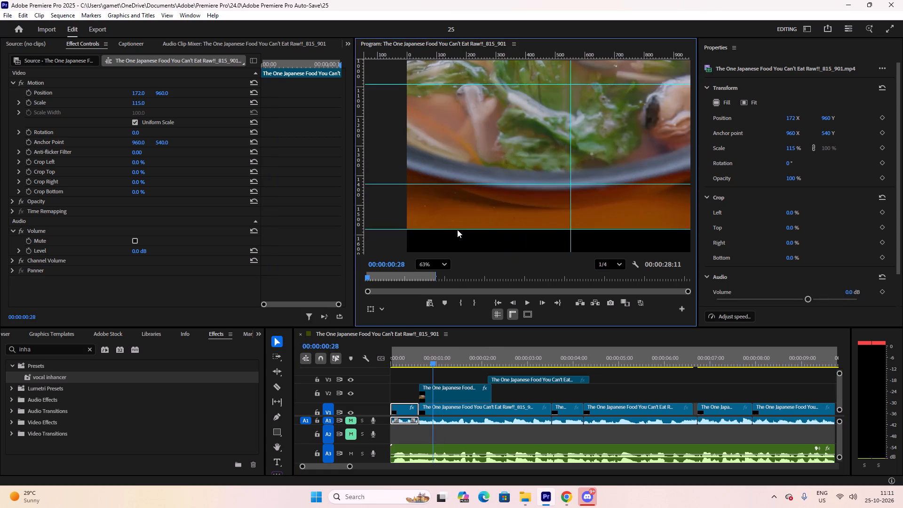
pyautogui.scroll(15, 457, 230)
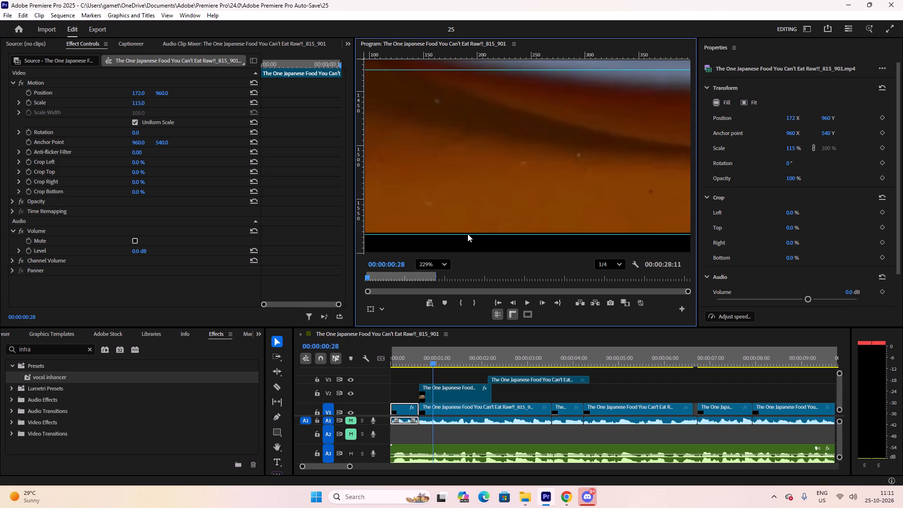
pyautogui.click(467, 235)
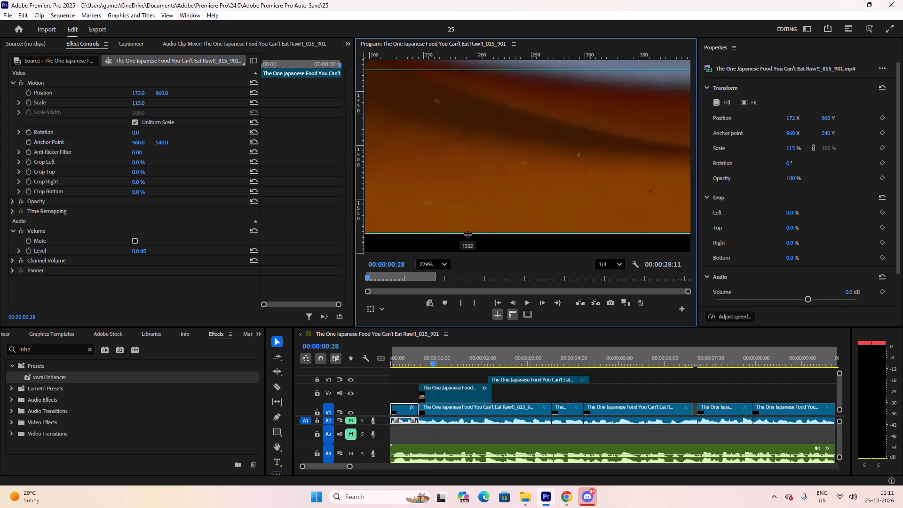
# Remove the extra horizontal guide just above the footage's bottom edge by taking it out of the program frame.
pyautogui.scroll(-20, 474, 221)
pyautogui.scroll(-10, 474, 221)
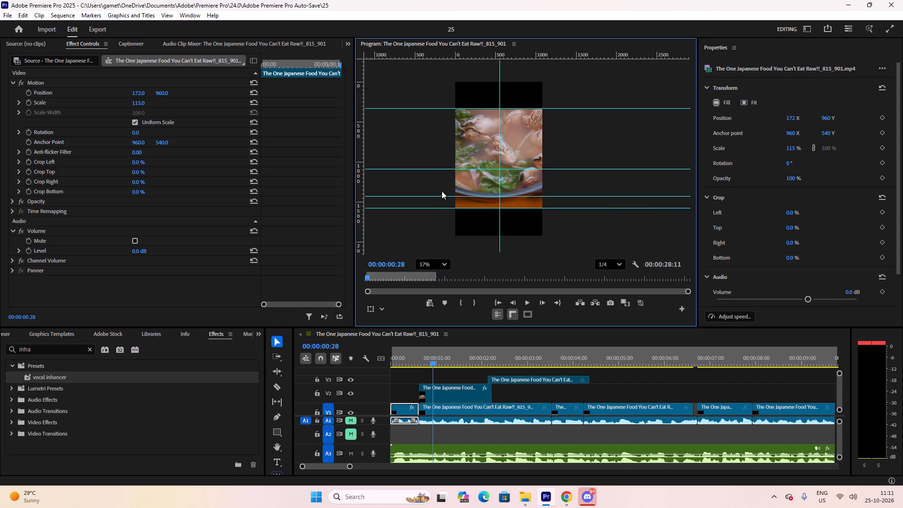
pyautogui.moveTo(440, 197); pyautogui.dragTo(449, 31)
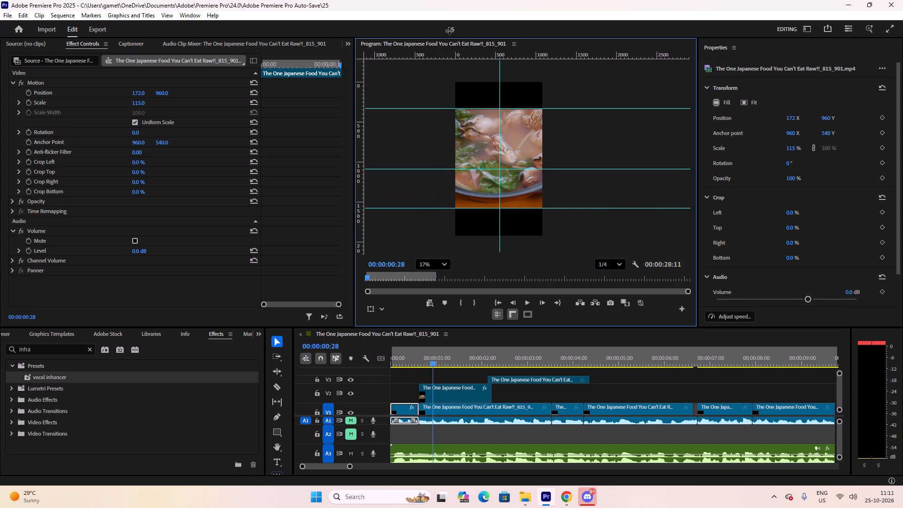
pyautogui.moveTo(449, 31); pyautogui.dragTo(450, 30)
# Set the scale of the V3 oyster-shell clip at about 00:00:02:14 to 115.
pyautogui.moveTo(419, 358); pyautogui.dragTo(404, 356)
pyautogui.moveTo(412, 347); pyautogui.dragTo(451, 346)
pyautogui.press('space')
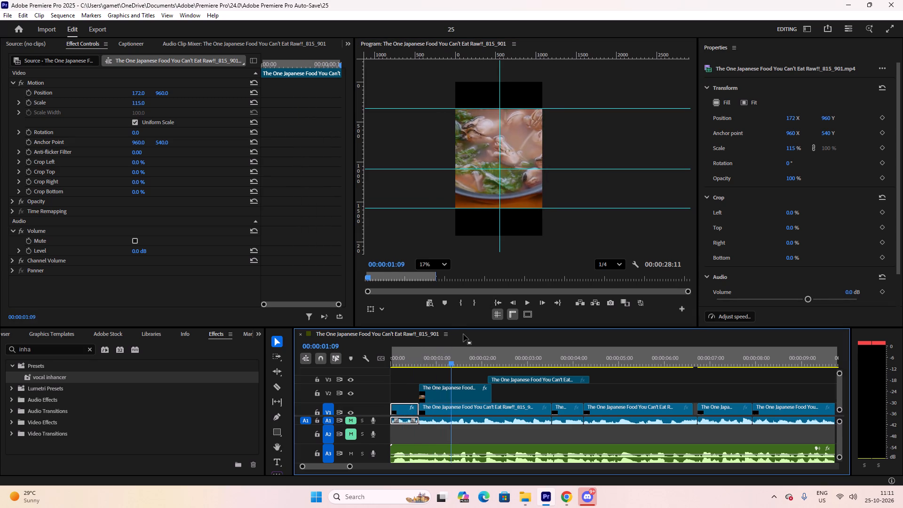
pyautogui.press('space')
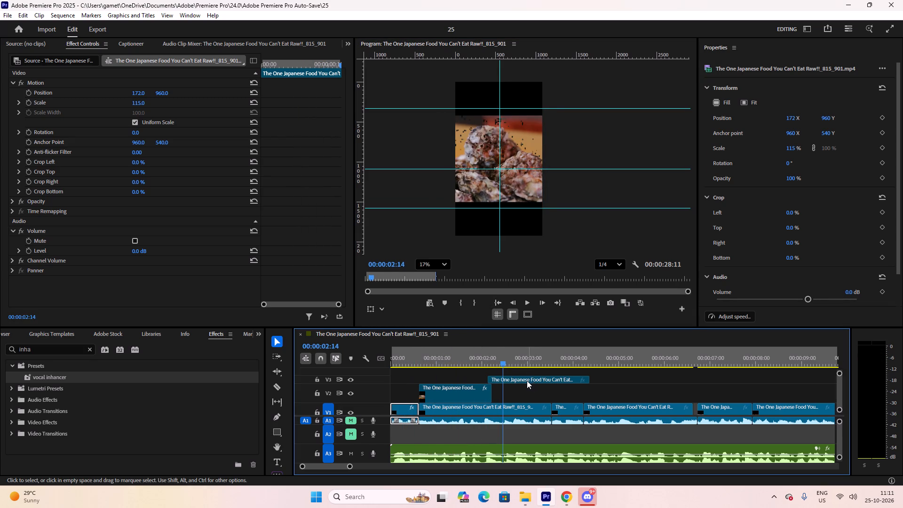
pyautogui.click(527, 381)
pyautogui.click(140, 104)
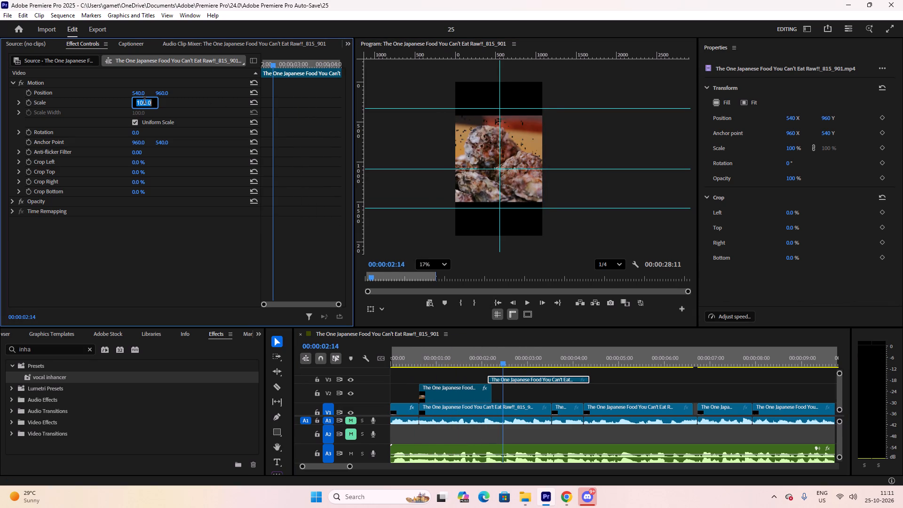
pyautogui.write('115')
pyautogui.press('Return')
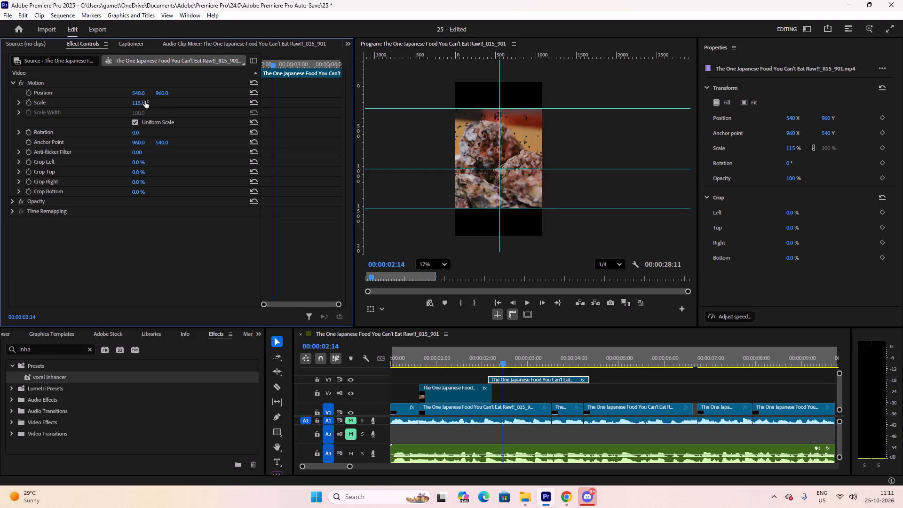
# Set the scale of the V1 clip of the man and woman at about 00:00:05:01 to 115.
pyautogui.scroll(-6, 484, 405)
pyautogui.press('space')
pyautogui.click(494, 385)
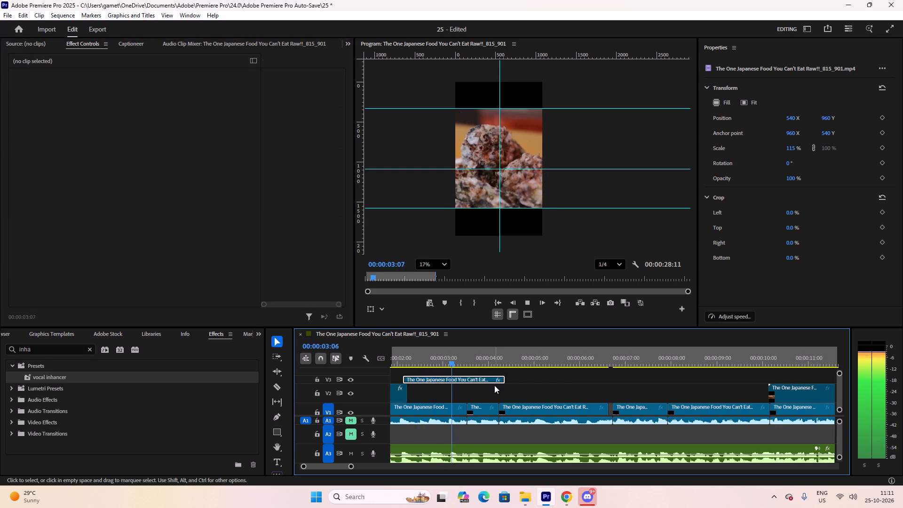
pyautogui.press('space')
pyautogui.click(523, 392)
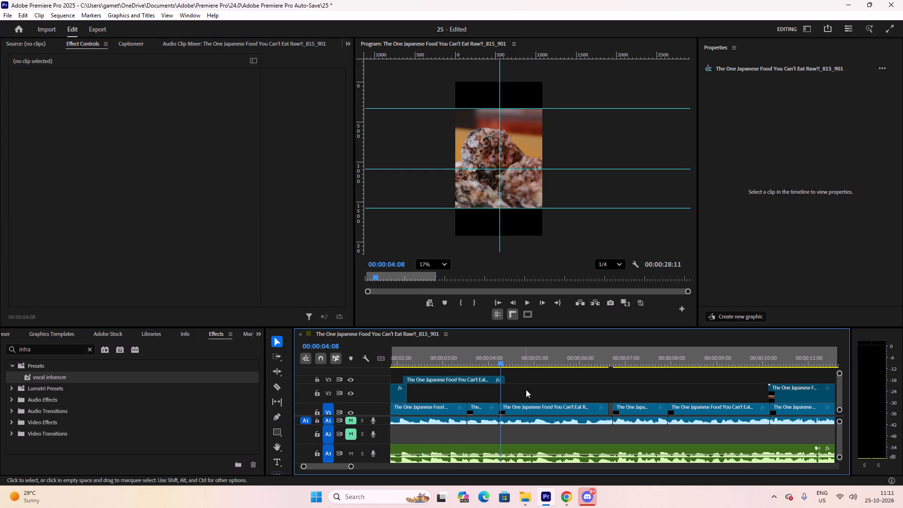
pyautogui.press('space')
pyautogui.press('space')
pyautogui.click(537, 408)
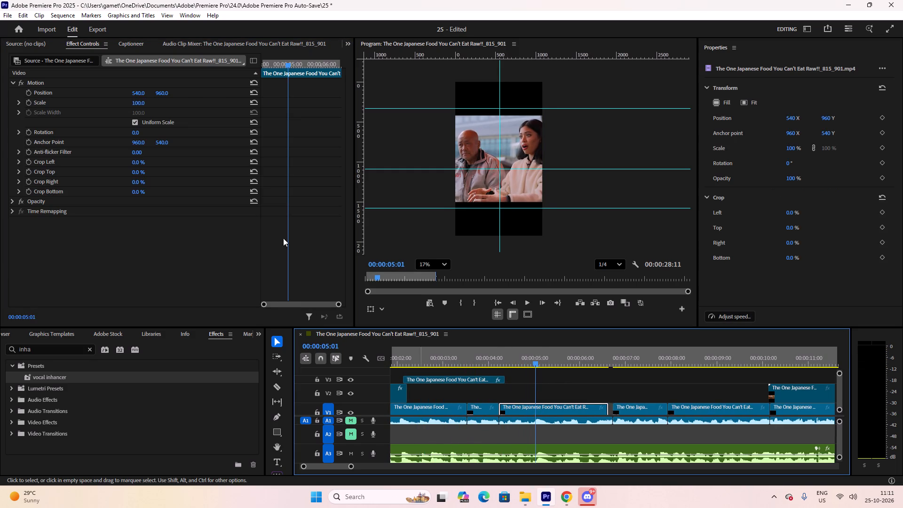
pyautogui.click(141, 103)
pyautogui.write('115')
pyautogui.press('Return')
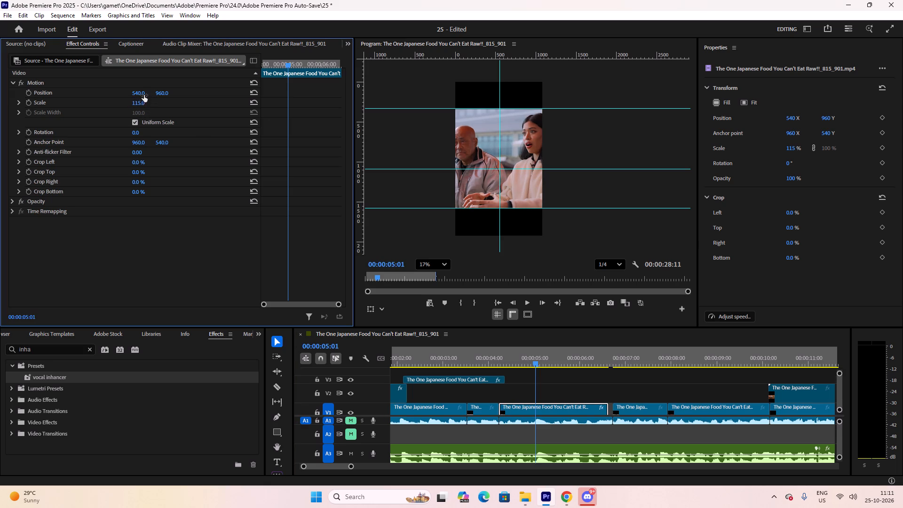
# Shift that V1 clip's horizontal position to 114 so the woman is centred on the vertical guide.
pyautogui.moveTo(138, 94); pyautogui.dragTo(40, 107)
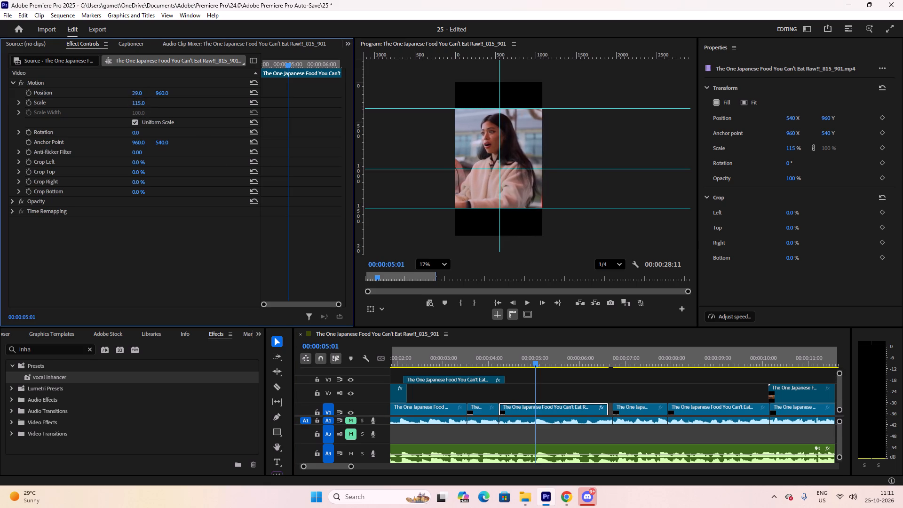
pyautogui.moveTo(40, 107); pyautogui.dragTo(78, 109)
pyautogui.press('space')
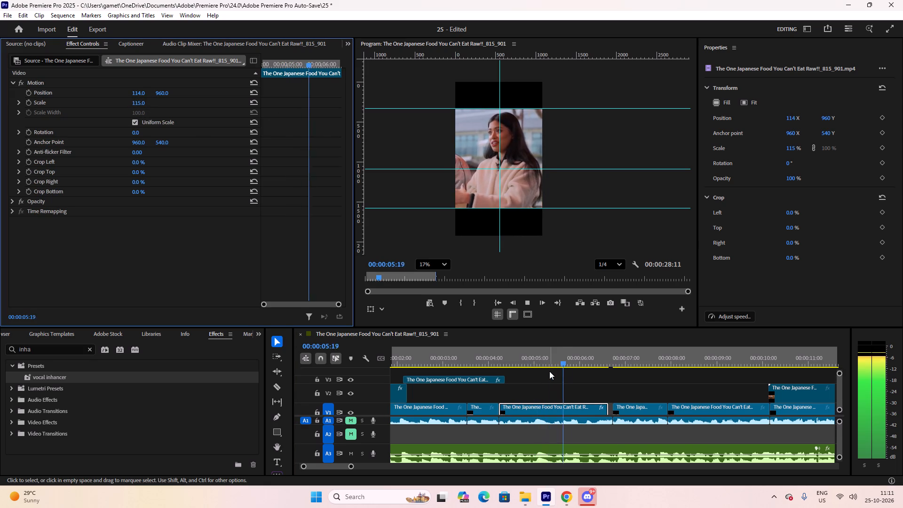
pyautogui.press('space')
# Set the scale of the short V1 clip of oyster-shell bowls at about 00:00:07:02 to 115.
pyautogui.press('space')
pyautogui.press('space')
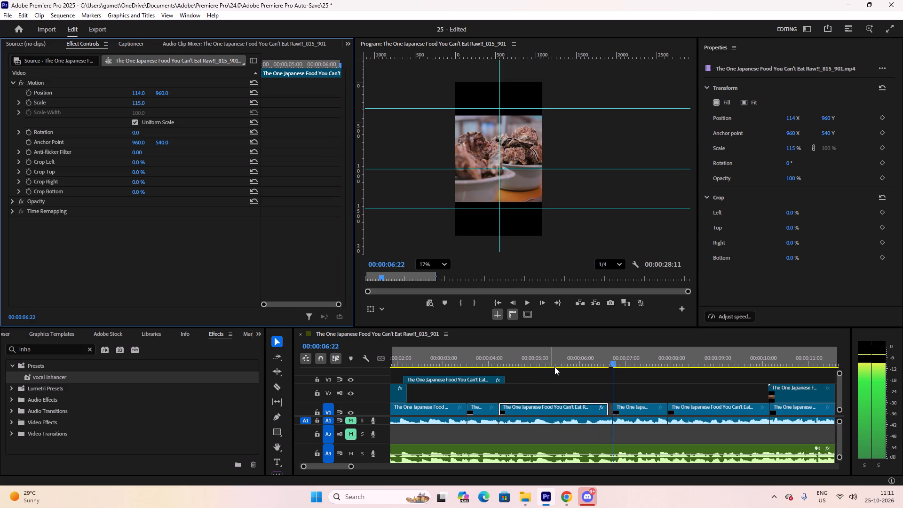
pyautogui.press('space')
pyautogui.scroll(-3, 624, 391)
pyautogui.press('space')
pyautogui.press('space')
pyautogui.press('space')
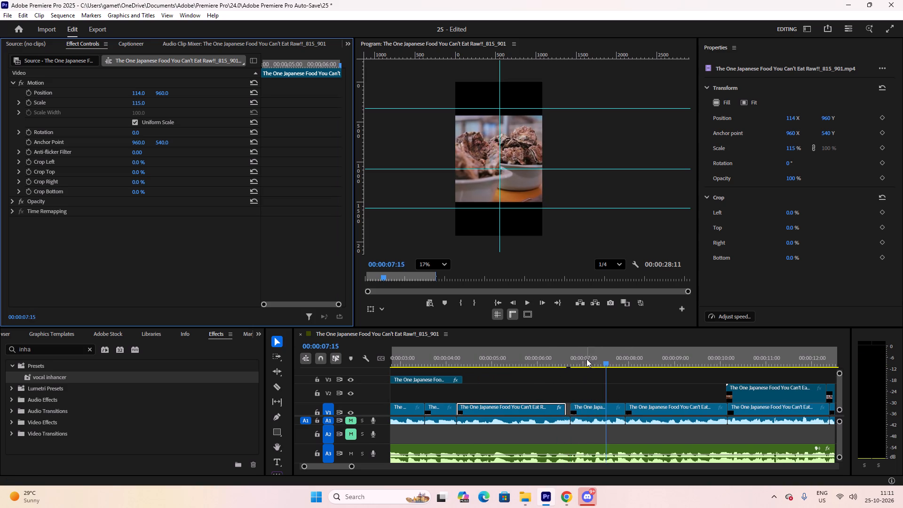
pyautogui.click(586, 359)
pyautogui.click(592, 403)
pyautogui.click(137, 103)
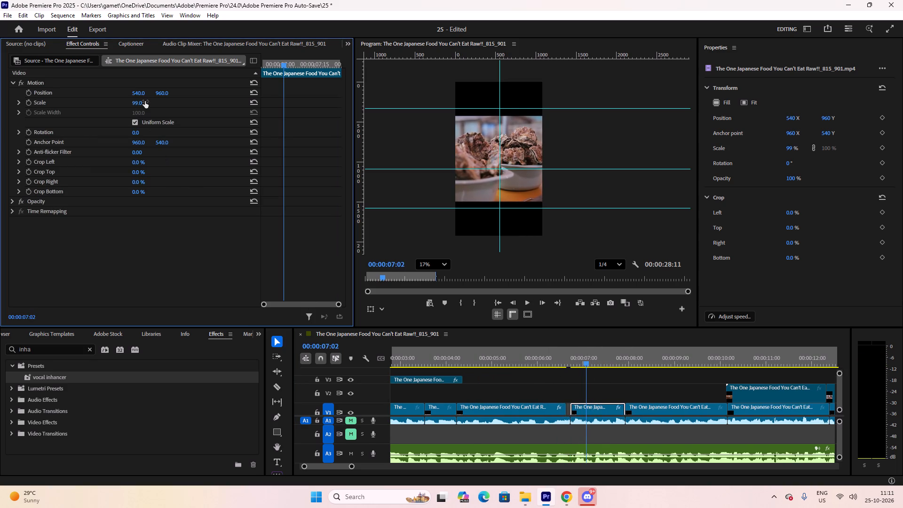
pyautogui.doubleClick(145, 101)
pyautogui.hotkey('ctrl', 'a')
pyautogui.write('115')
pyautogui.press('Return')
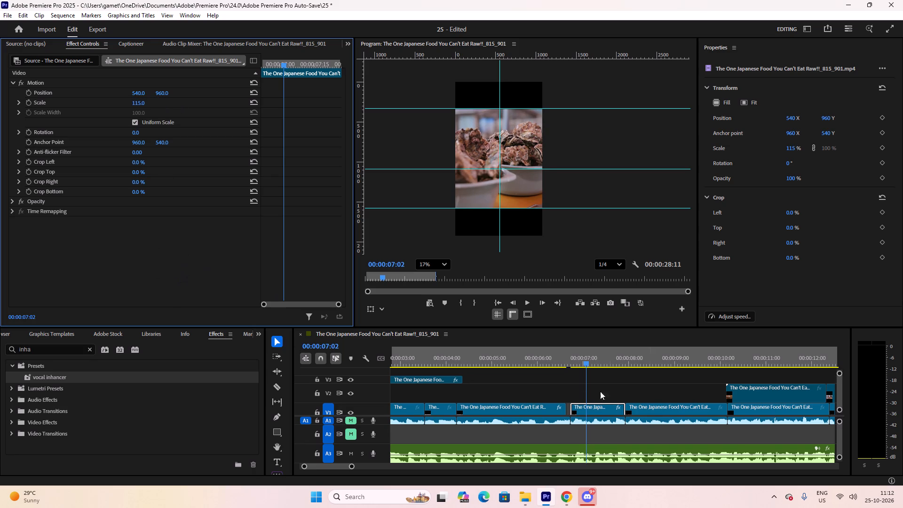
# Set the scale of the V1 oyster-shell clip at about 00:00:08:19 to 115.
pyautogui.scroll(-6, 684, 401)
pyautogui.click(553, 348)
pyautogui.click(542, 361)
pyautogui.press('space')
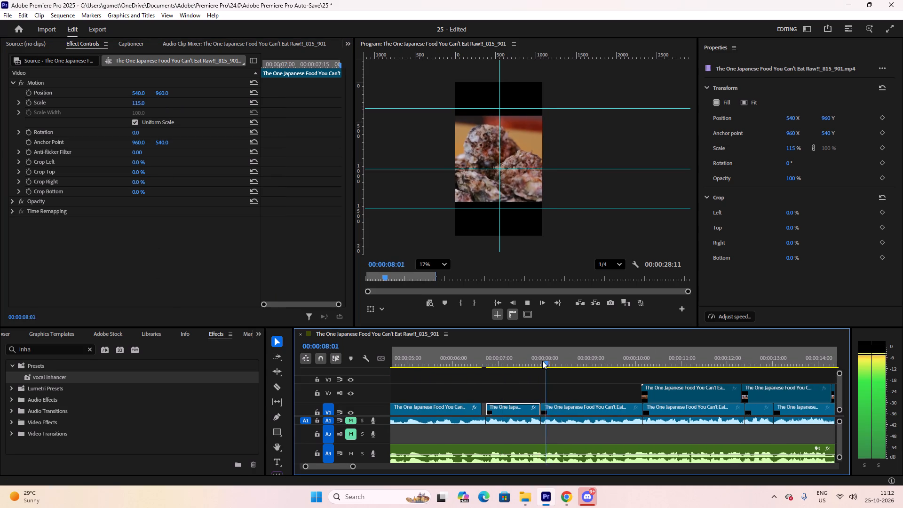
pyautogui.press('space')
pyautogui.press('space')
pyautogui.press('space')
pyautogui.click(586, 405)
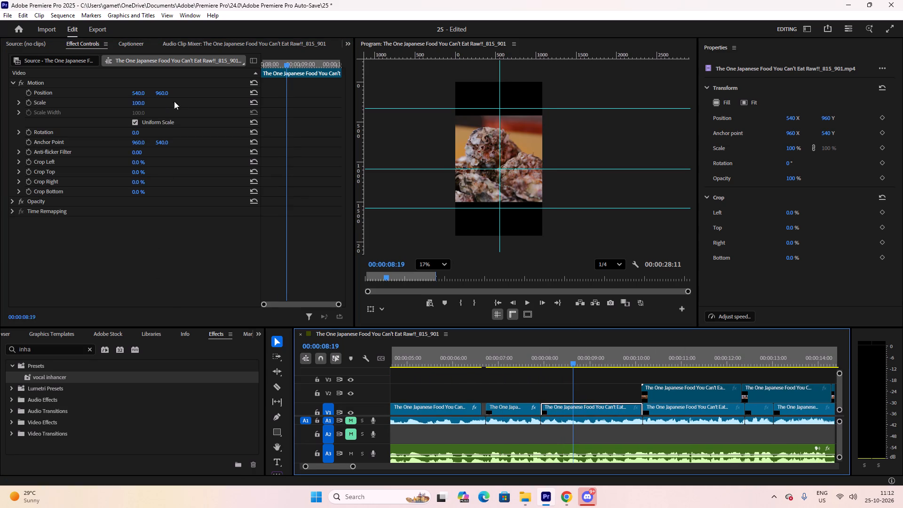
pyautogui.click(135, 105)
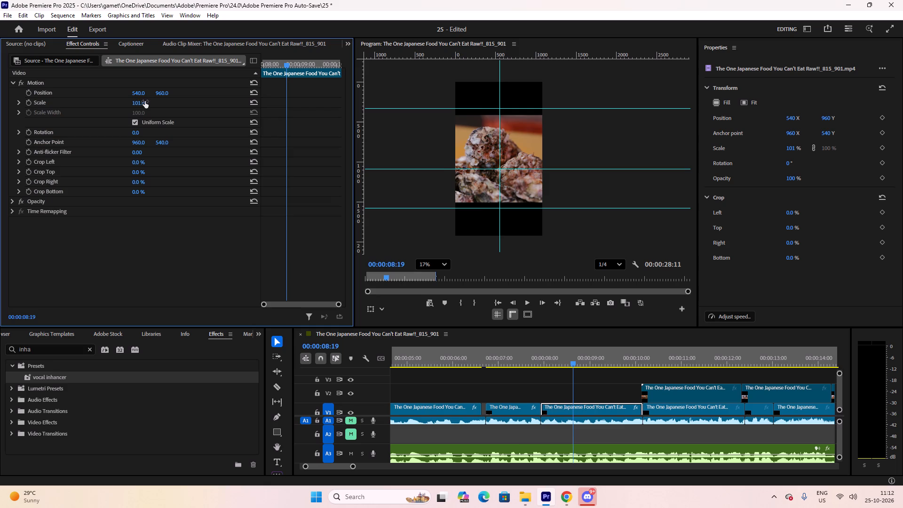
pyautogui.click(146, 102)
pyautogui.keyDown('ctrl'); pyautogui.doubleClick(145, 101); pyautogui.keyUp('ctrl')
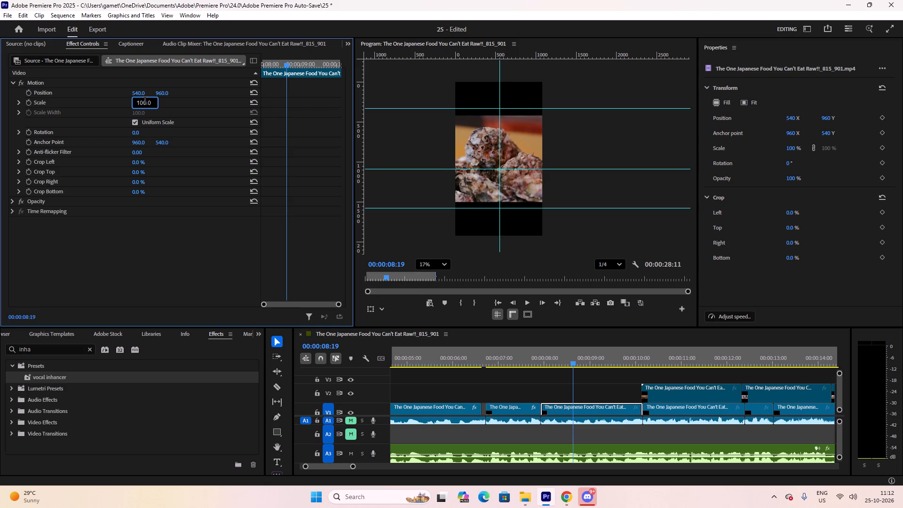
pyautogui.hotkey('ctrl', 'a')
pyautogui.write('115')
pyautogui.press('Return')
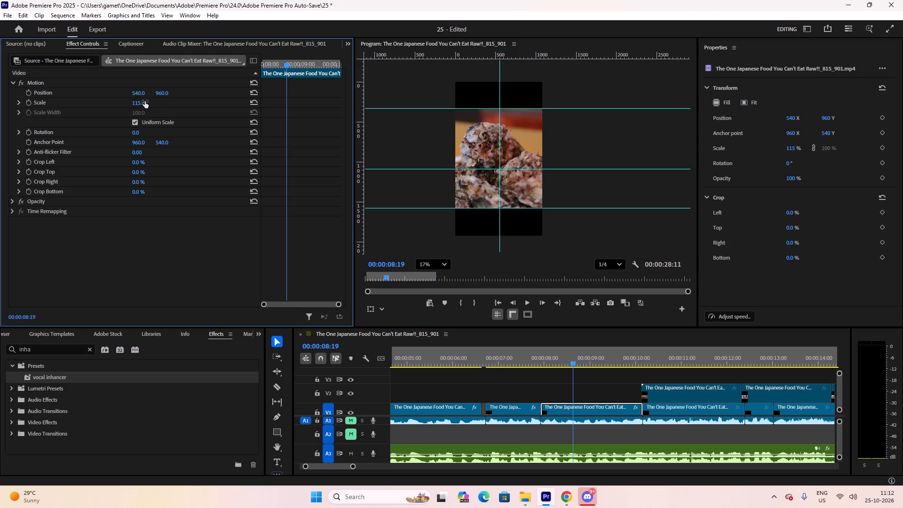
# Set the scale of the V2 clip of the held-up cooked oyster at about 00:00:10:21 to 115.
pyautogui.click(569, 389)
pyautogui.scroll(-6, 550, 376)
pyautogui.click(508, 390)
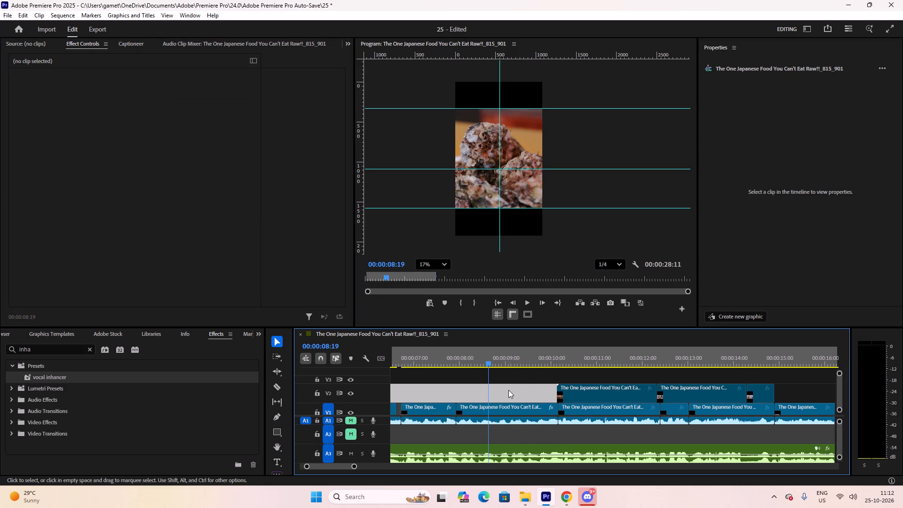
pyautogui.click(505, 391)
pyautogui.moveTo(491, 362); pyautogui.dragTo(486, 364)
pyautogui.press('space')
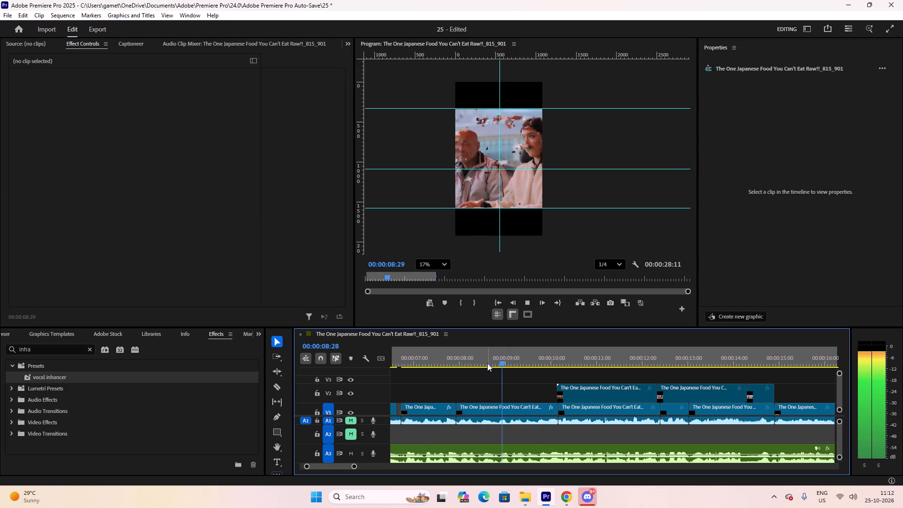
pyautogui.press('space')
pyautogui.scroll(-6, 475, 380)
pyautogui.press('space')
pyautogui.press('space')
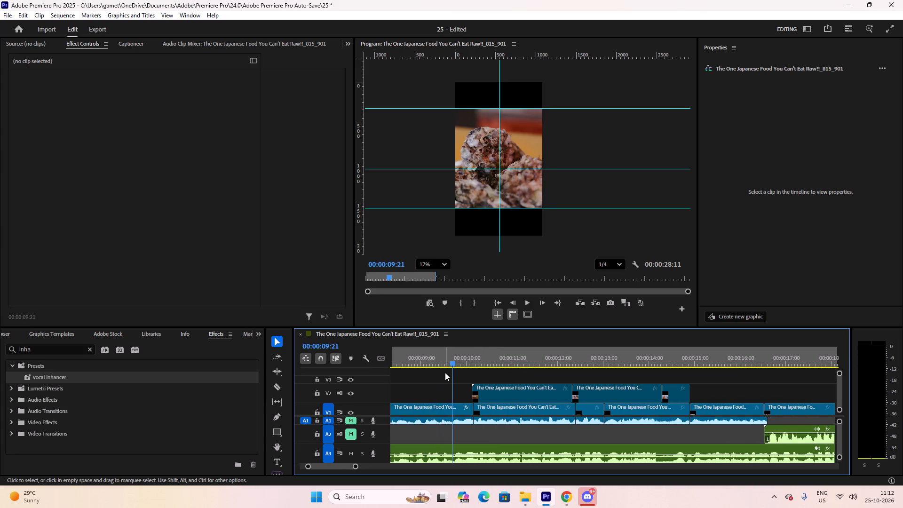
pyautogui.press('space')
pyautogui.press('space')
pyautogui.press('space')
pyautogui.press('space')
pyautogui.press('space')
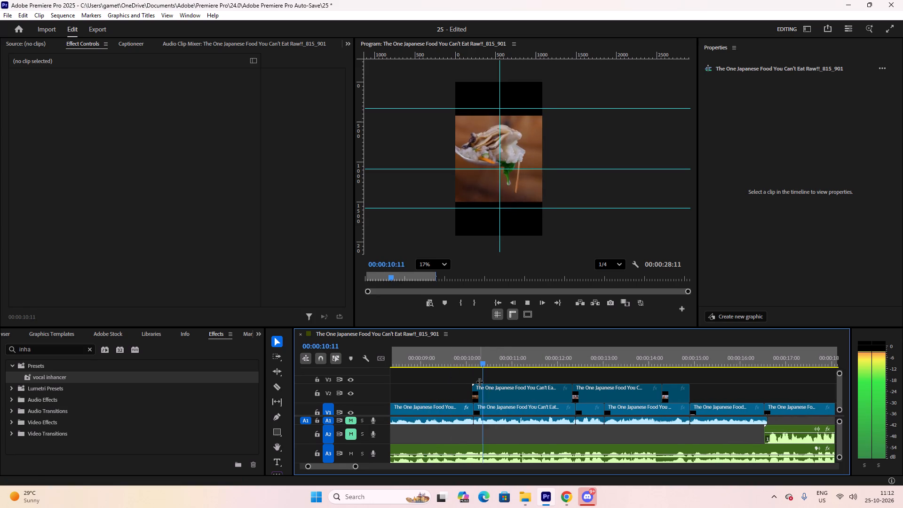
pyautogui.press('space')
pyautogui.click(507, 397)
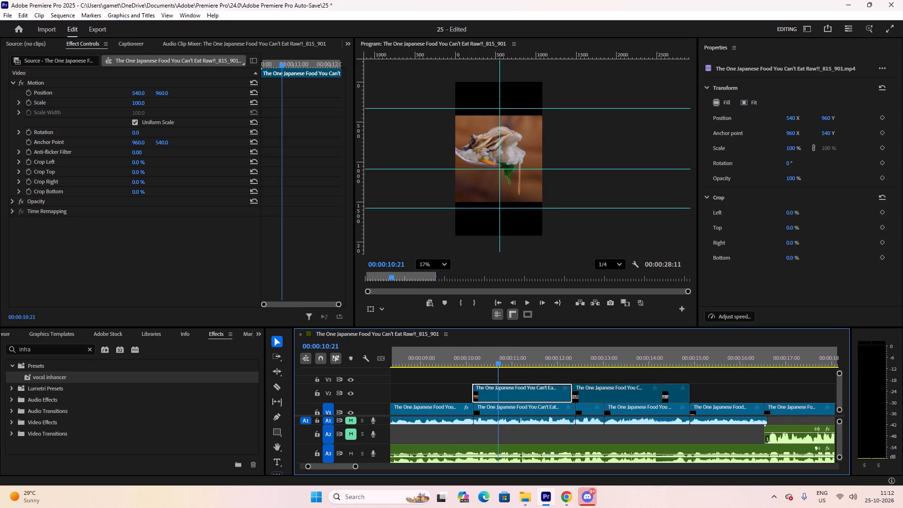
pyautogui.click(147, 103)
pyautogui.write('115')
pyautogui.press('Return')
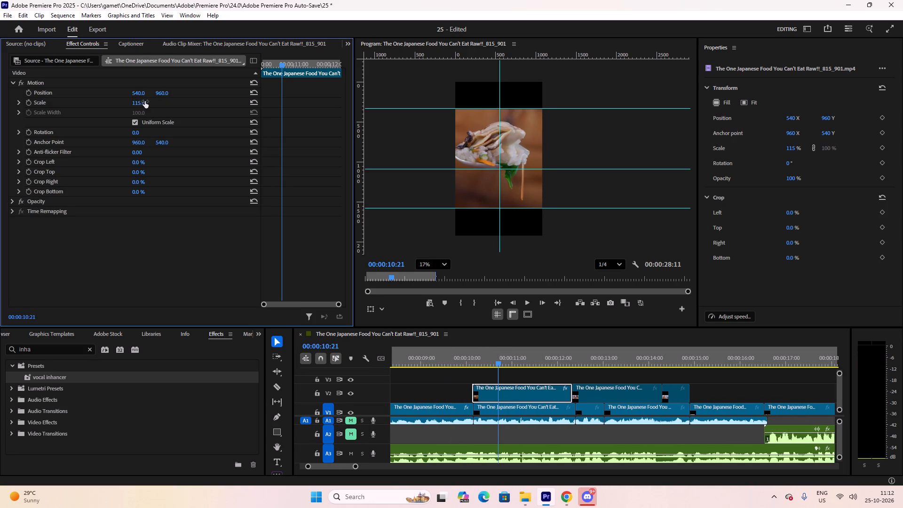
# Set the scale of the V2 clip of the man and woman at about 00:00:12:24 to 115.
pyautogui.click(518, 371)
pyautogui.click(496, 362)
pyautogui.press('space')
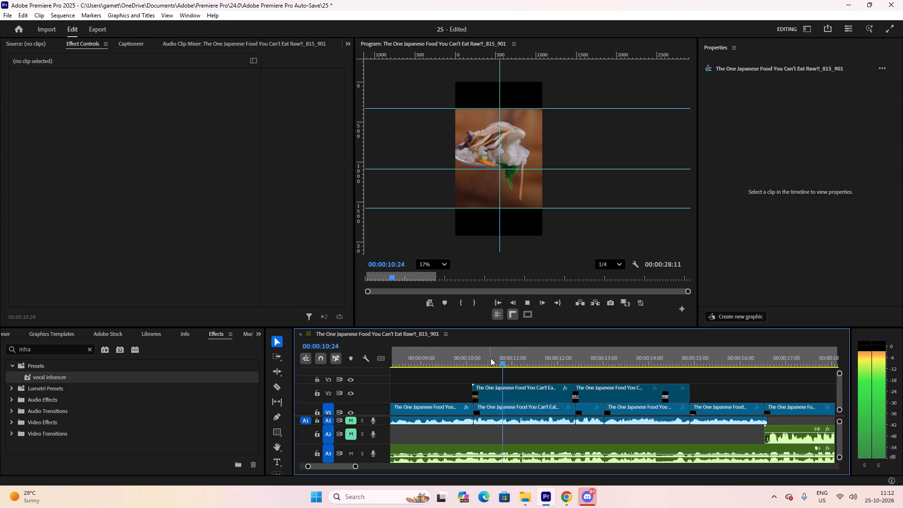
pyautogui.scroll(-6, 513, 422)
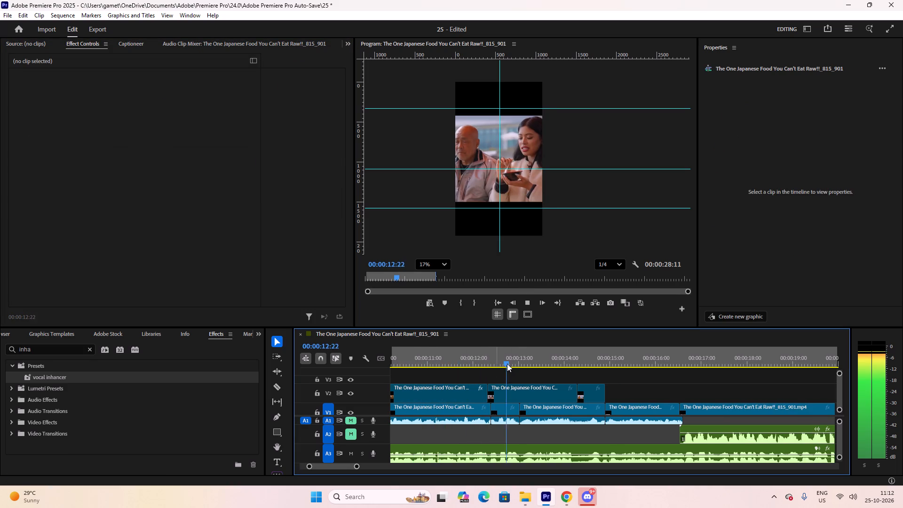
pyautogui.press('space')
pyautogui.moveTo(497, 352); pyautogui.dragTo(492, 351)
pyautogui.press('space')
pyautogui.press('space')
pyautogui.click(542, 390)
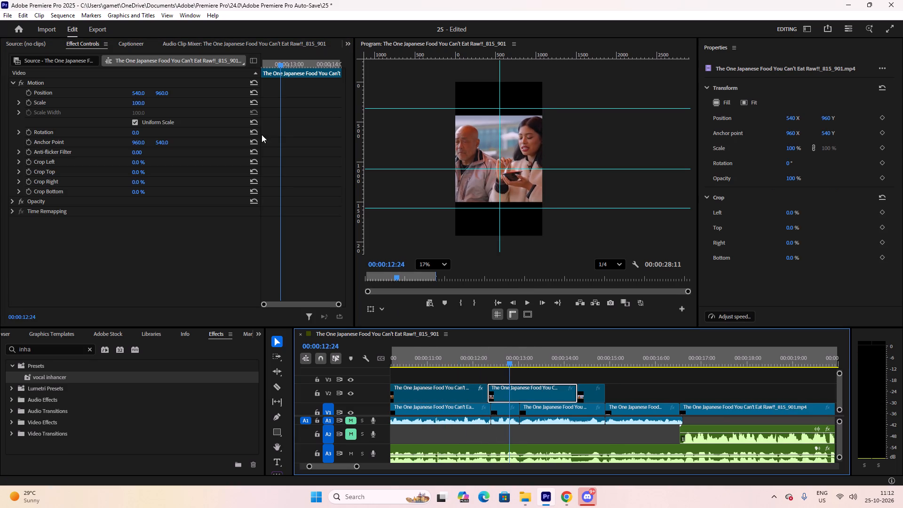
pyautogui.click(141, 103)
pyautogui.write('115')
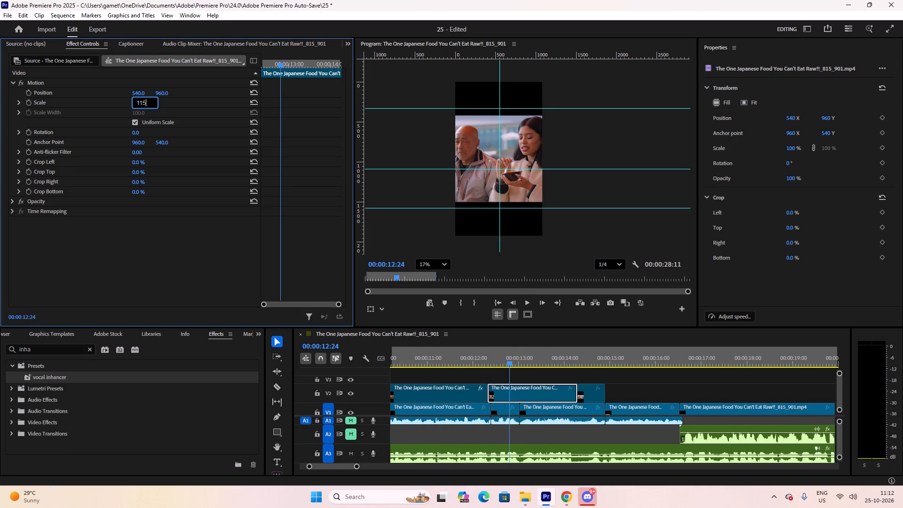
pyautogui.press('Return')
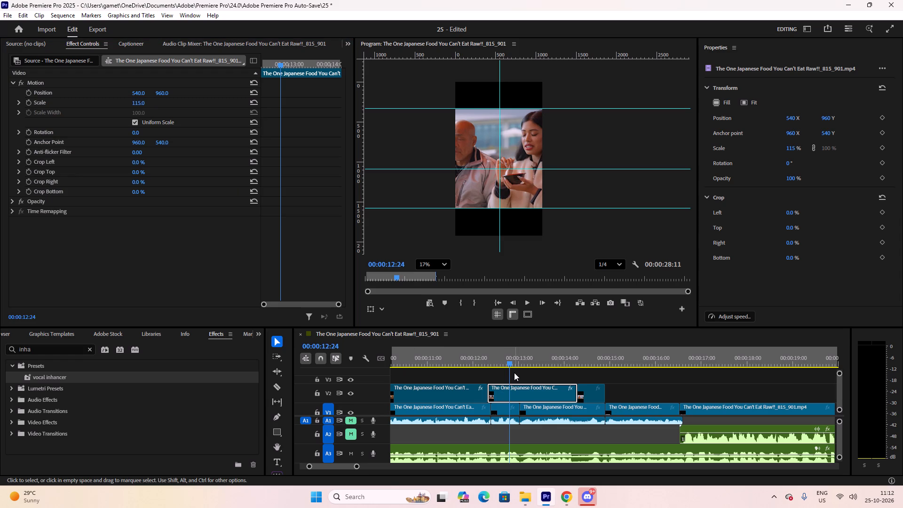
# Set the scale of the short V2 clip of the man in the red headband at about 00:00:14:17 to 115.
pyautogui.click(514, 373)
pyautogui.moveTo(513, 360); pyautogui.dragTo(501, 362)
pyautogui.press('space')
pyautogui.press('space')
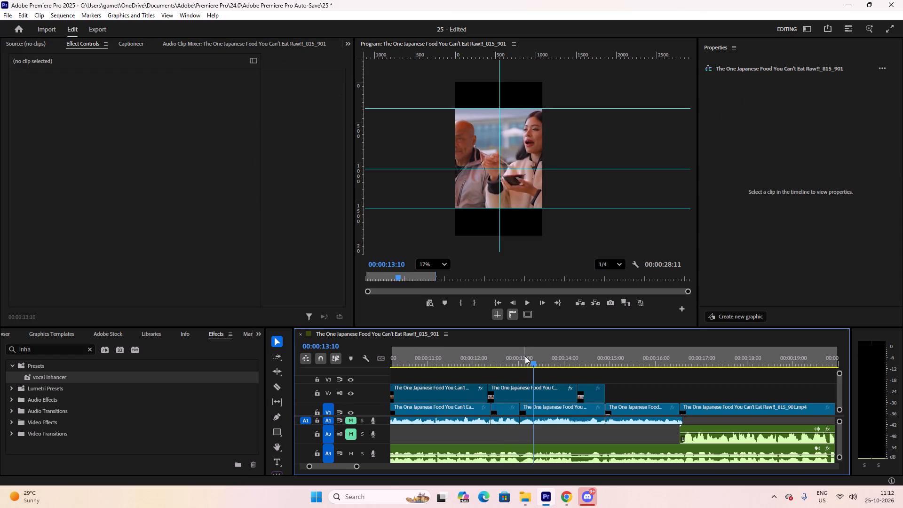
pyautogui.press('space')
pyautogui.scroll(-4, 525, 358)
pyautogui.press('space')
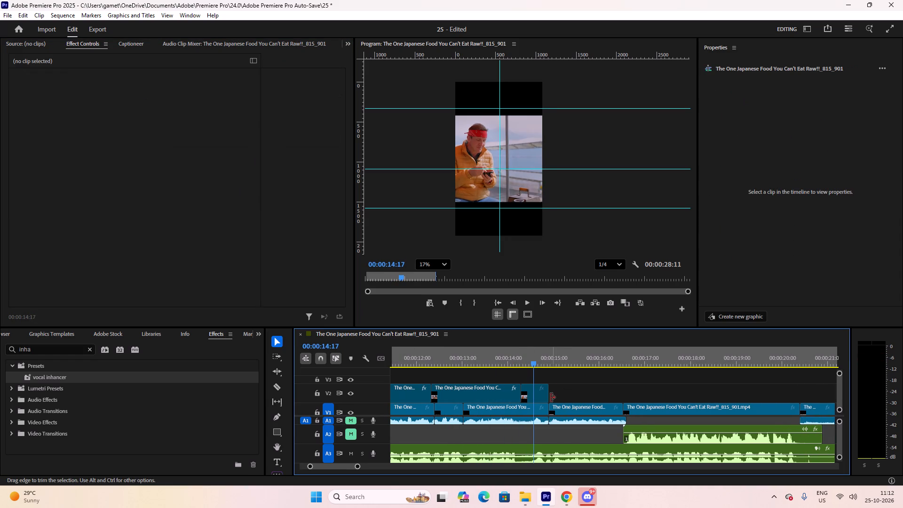
pyautogui.click(542, 396)
pyautogui.click(141, 100)
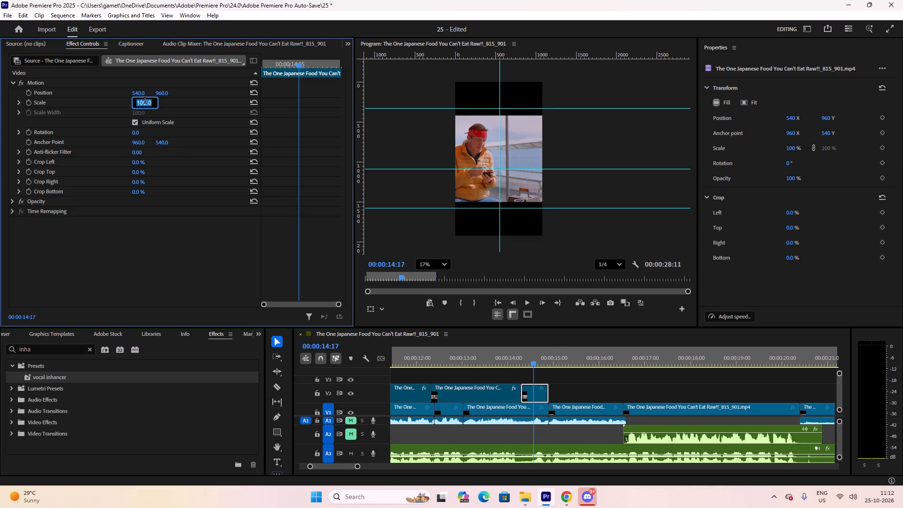
pyautogui.write('115')
pyautogui.press('Return')
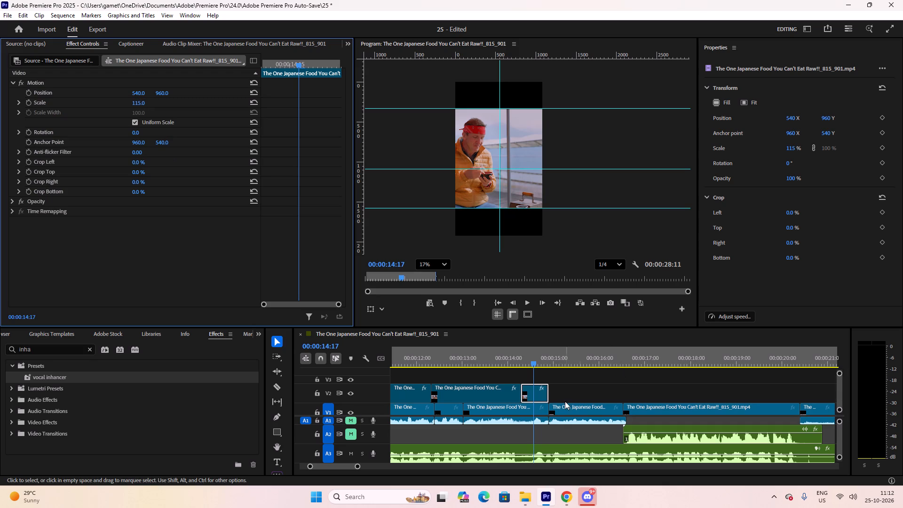
# Reframe the V2 clip of the man and woman at about 00:00:13:19 onto the woman by setting its horizontal position to 146.
pyautogui.scroll(12, 520, 386)
pyautogui.moveTo(551, 362); pyautogui.dragTo(514, 361)
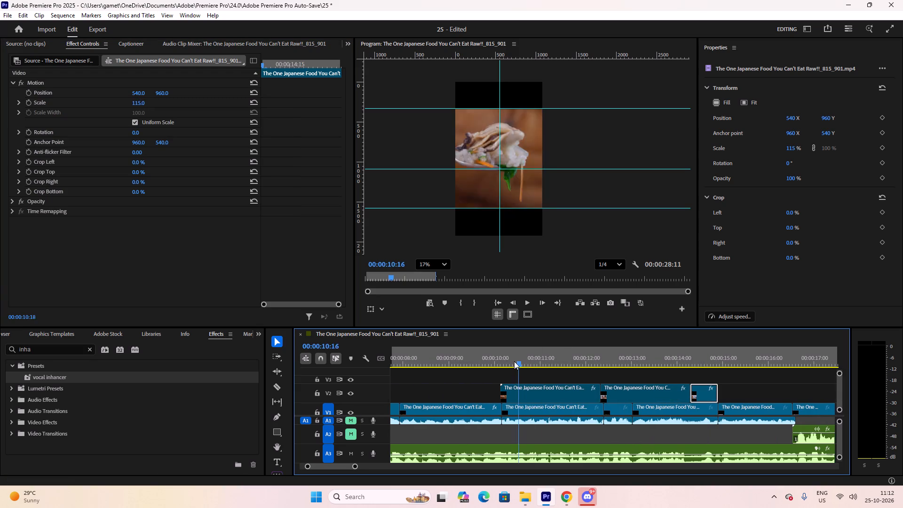
pyautogui.moveTo(514, 361); pyautogui.dragTo(670, 364)
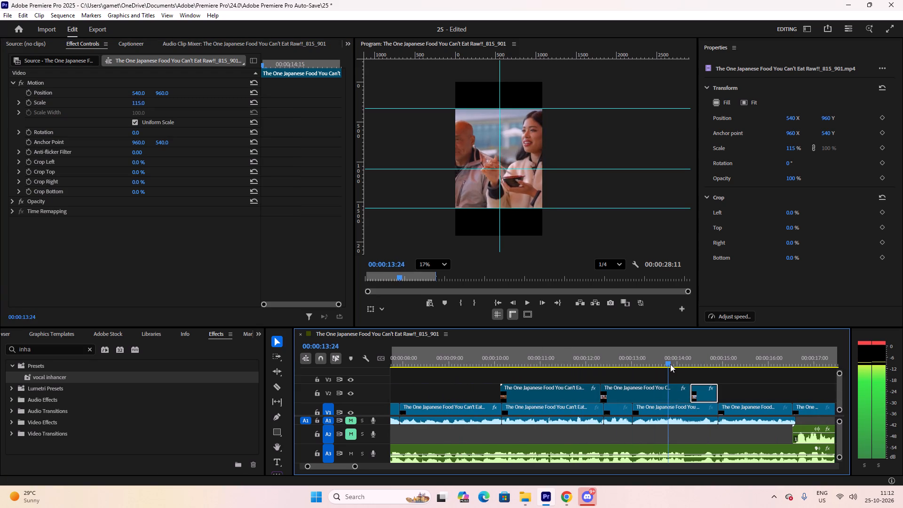
pyautogui.moveTo(670, 364); pyautogui.dragTo(662, 366)
pyautogui.click(665, 387)
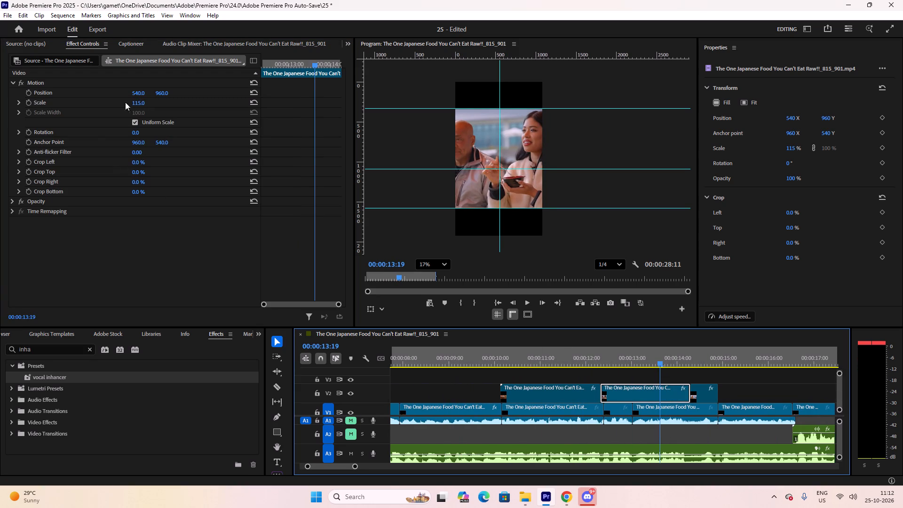
pyautogui.moveTo(138, 95); pyautogui.dragTo(111, 96)
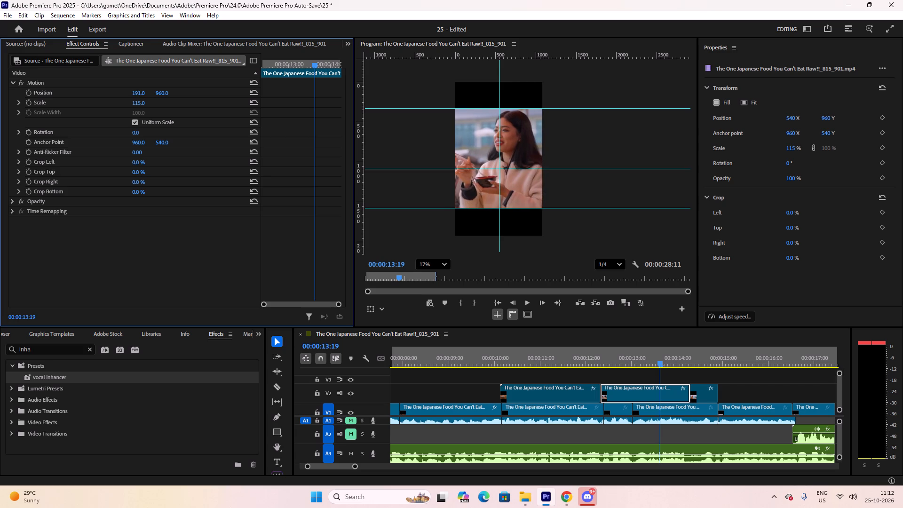
pyautogui.moveTo(111, 96); pyautogui.dragTo(90, 97)
# Centre the man in the red headband in the short V2 clip at about 00:00:14:17 by setting its horizontal position to 969.
pyautogui.scroll(-3, 808, 462)
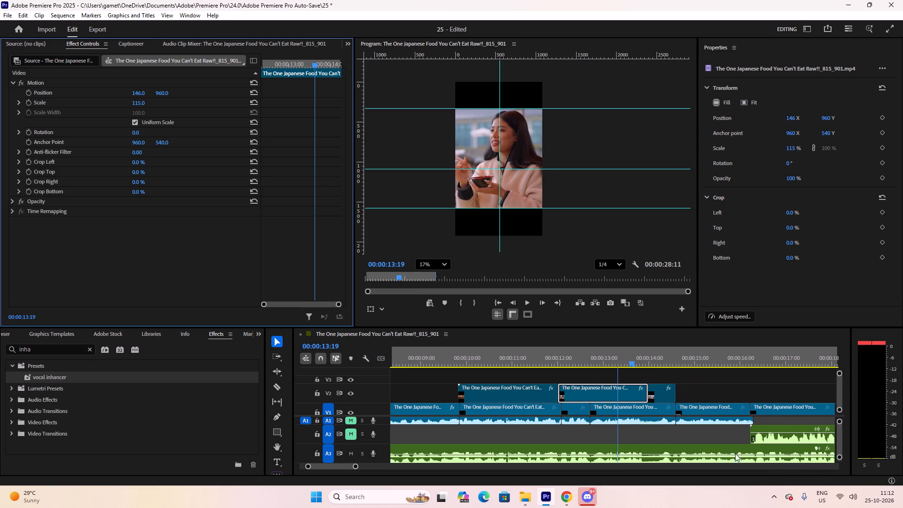
pyautogui.press('space')
pyautogui.press('space')
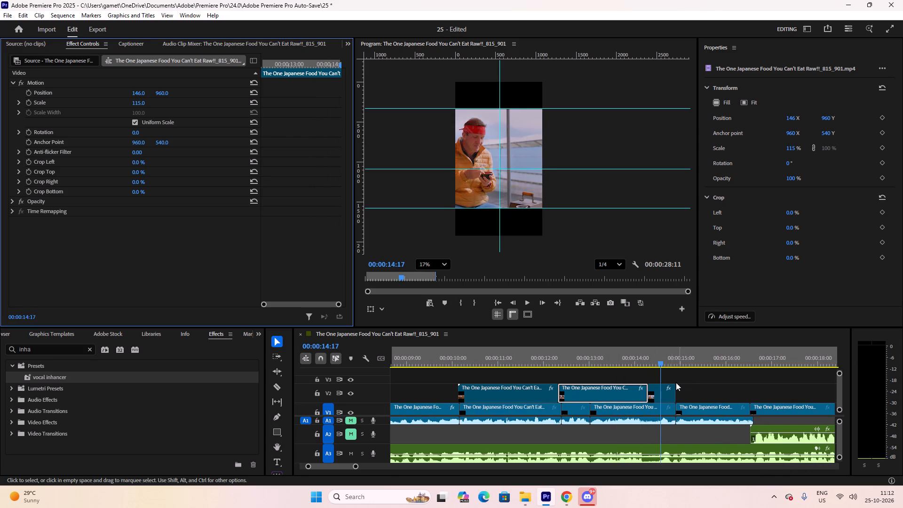
pyautogui.click(668, 393)
pyautogui.moveTo(136, 94); pyautogui.dragTo(138, 94)
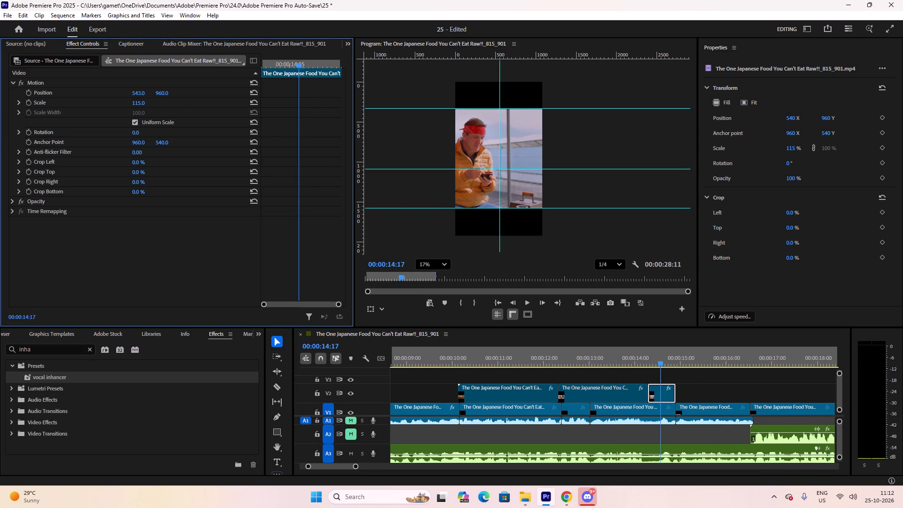
pyautogui.moveTo(138, 94); pyautogui.dragTo(362, 103)
pyautogui.scroll(-5, 594, 476)
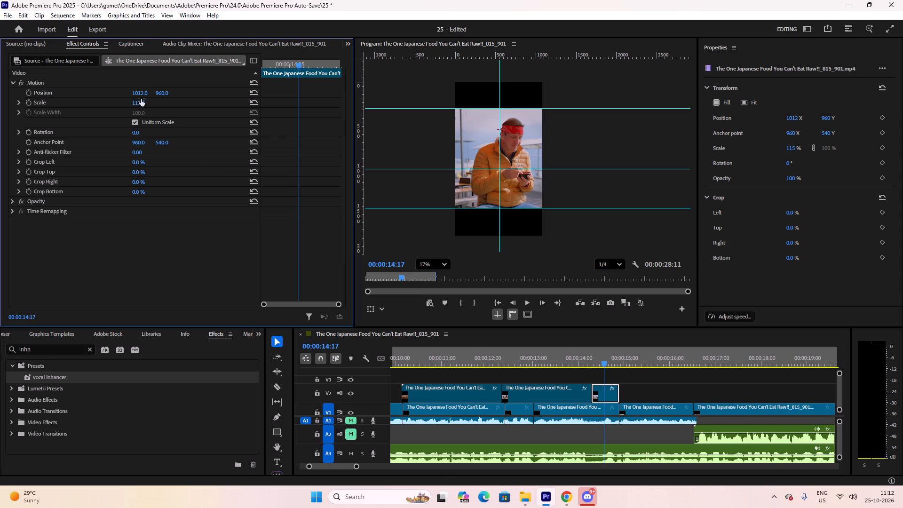
pyautogui.moveTo(140, 95); pyautogui.dragTo(120, 95)
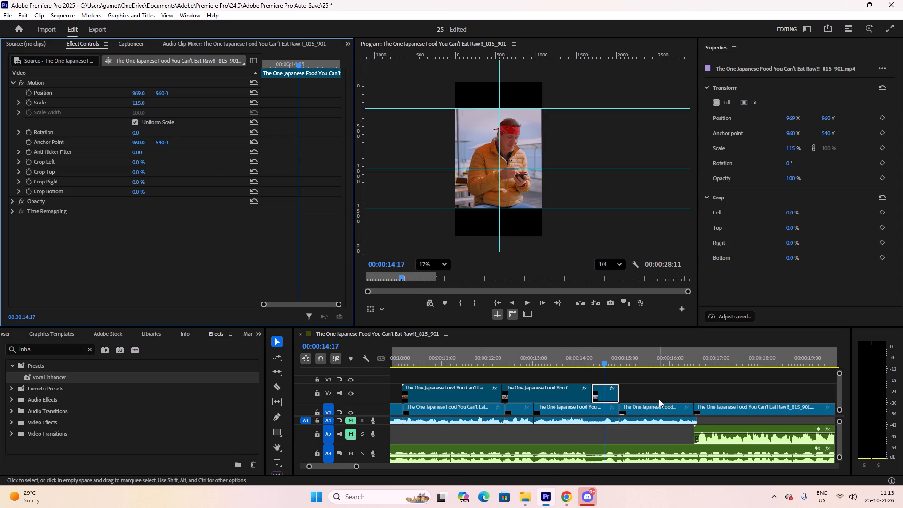
# Set the scale of the V1 clip of the man in the red headband at about 00:00:15:20 to 115.
pyautogui.click(652, 392)
pyautogui.press('space')
pyautogui.scroll(-5, 644, 378)
pyautogui.press('space')
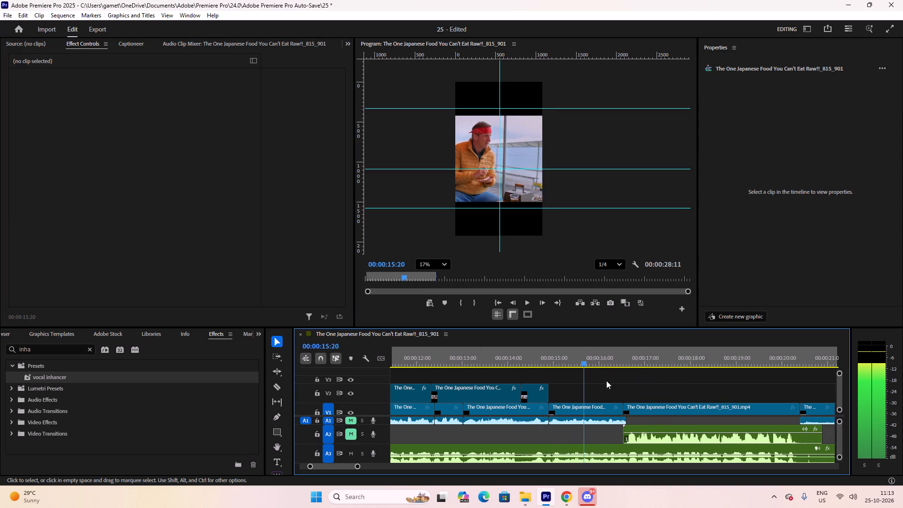
pyautogui.click(593, 404)
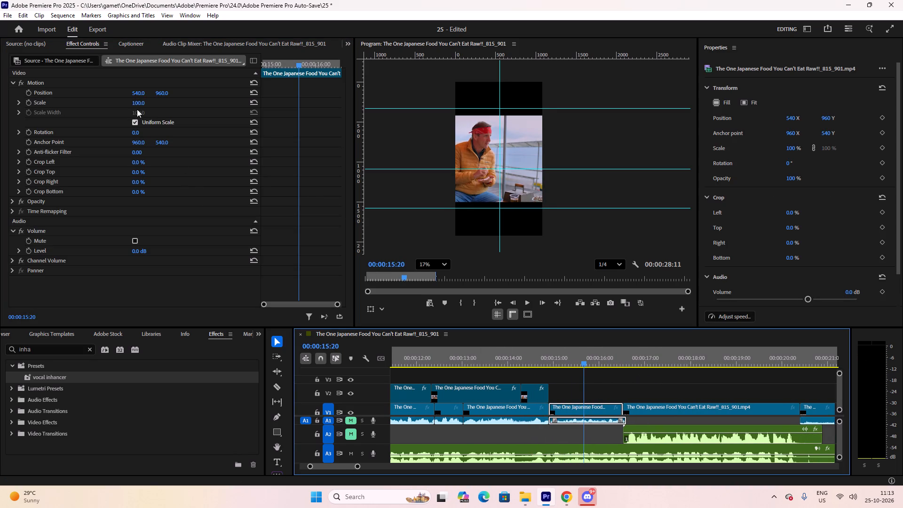
pyautogui.click(137, 103)
pyautogui.write('15')
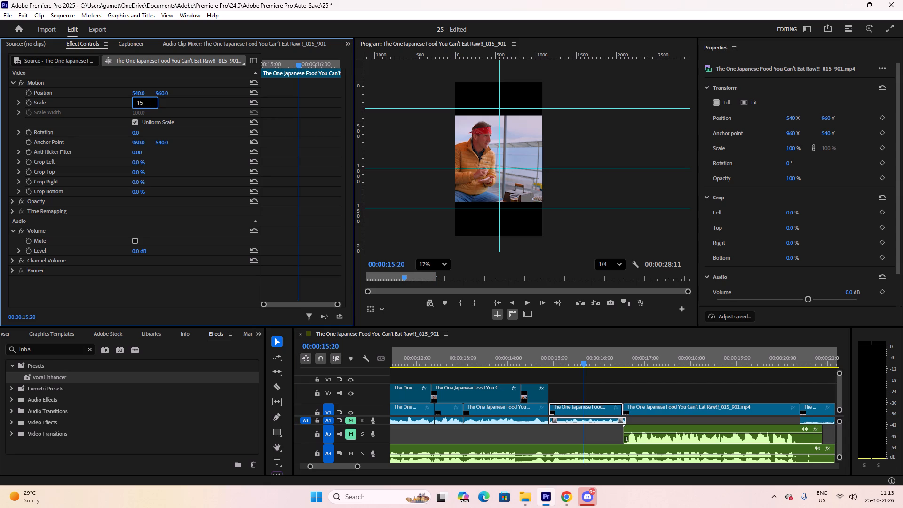
pyautogui.press('BackSpace')
pyautogui.write('15')
pyautogui.press('Return')
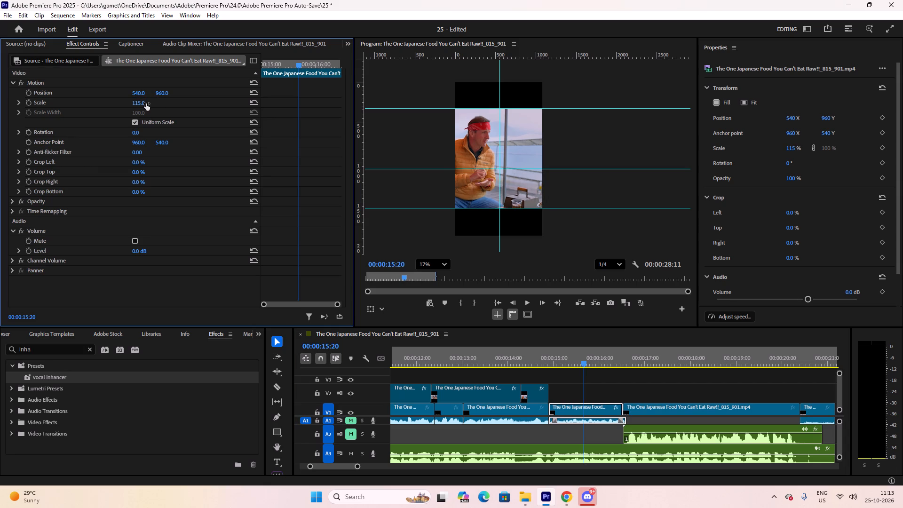
# Centre the man in the V1 clip at about 00:00:15:20 by setting its horizontal position to 900.
pyautogui.moveTo(136, 93); pyautogui.dragTo(258, 90)
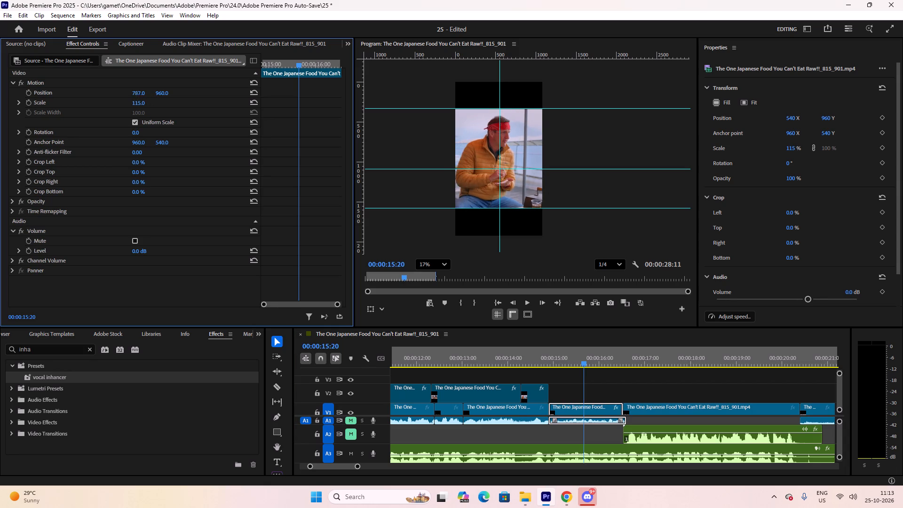
pyautogui.moveTo(258, 90); pyautogui.dragTo(306, 90)
# Set the scale of the V1 clip of hands holding an oyster at about 00:00:16:27 to 115.
pyautogui.scroll(-5, 503, 349)
pyautogui.press('space')
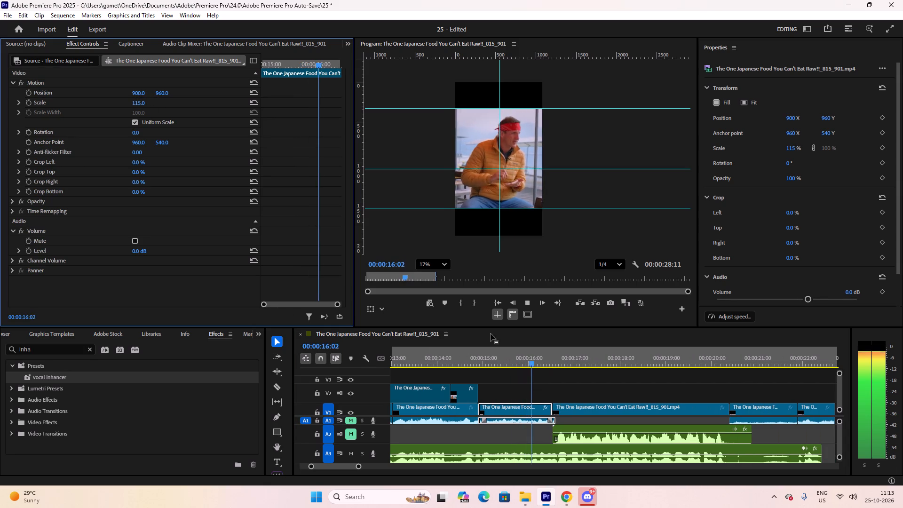
pyautogui.press('space')
pyautogui.click(601, 407)
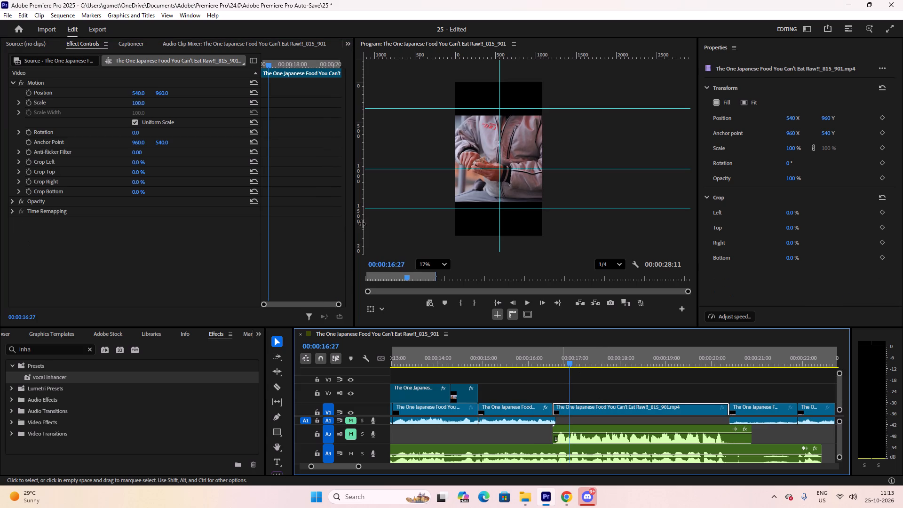
pyautogui.click(142, 105)
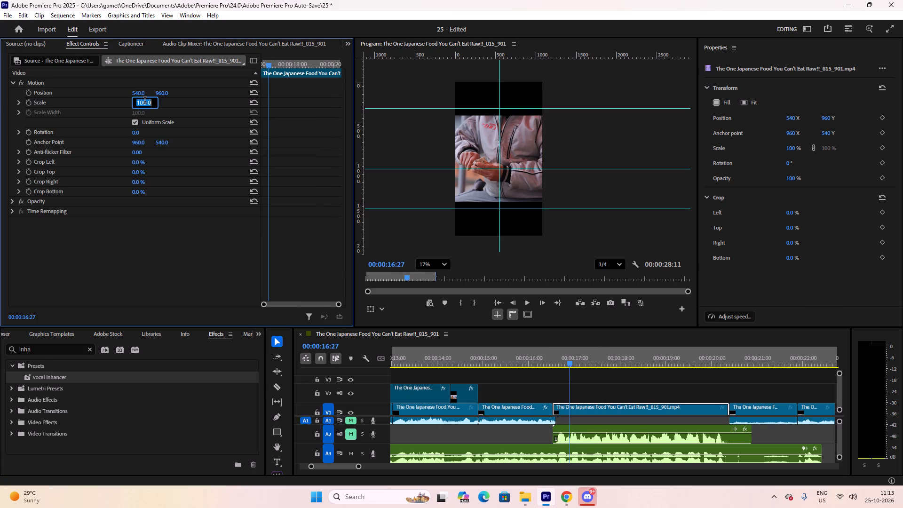
pyautogui.write('115')
pyautogui.press('Return')
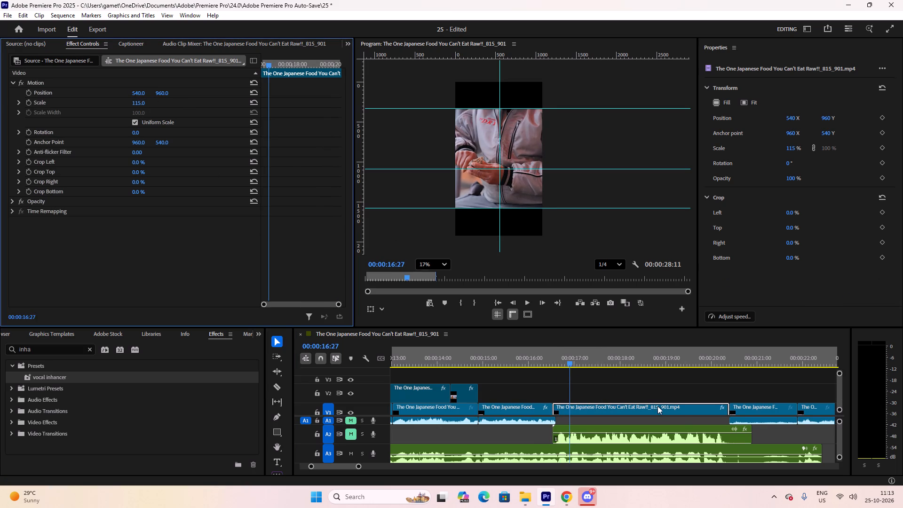